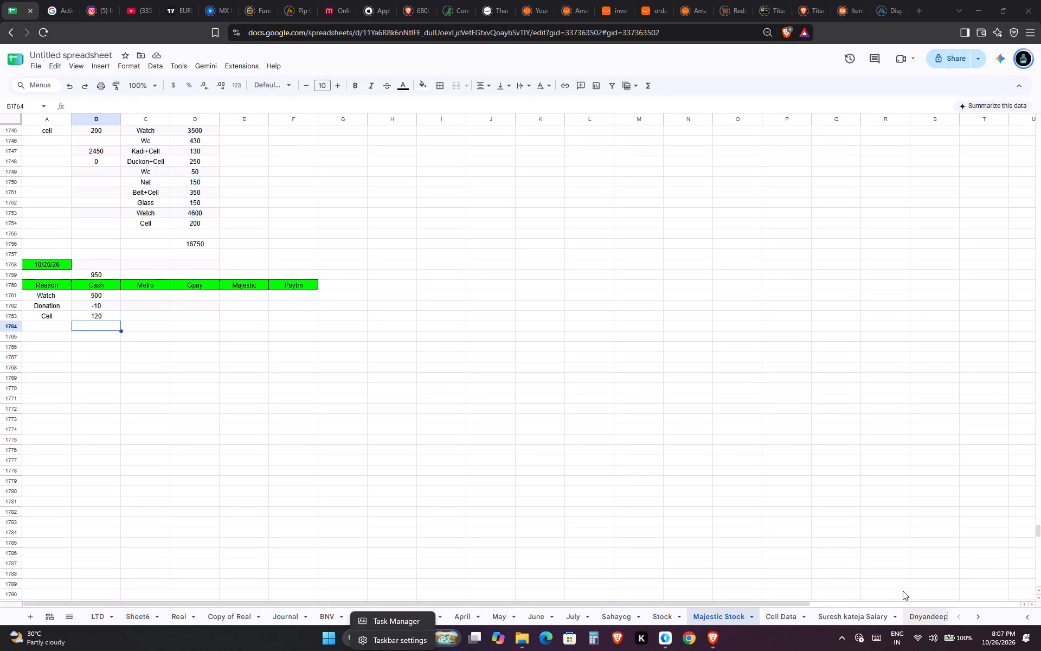
Open the Cell Data sheet and look through the dated cell stock tables as far as the 10/14/2026 table.
left_click(782, 621)
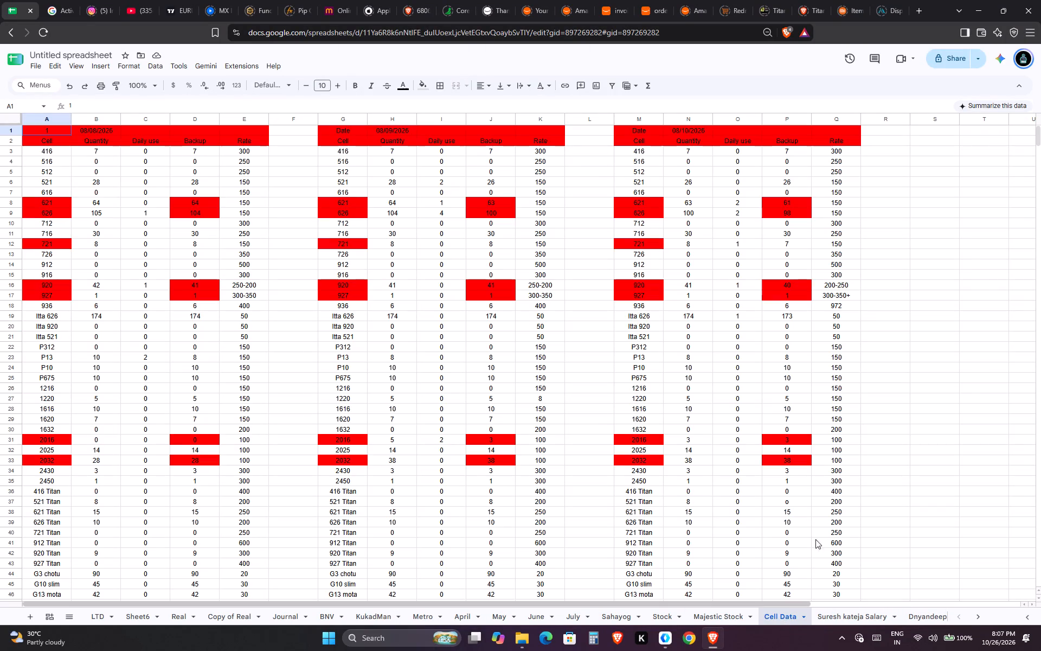
scroll(859, 498, "down", 7)
key("Right")
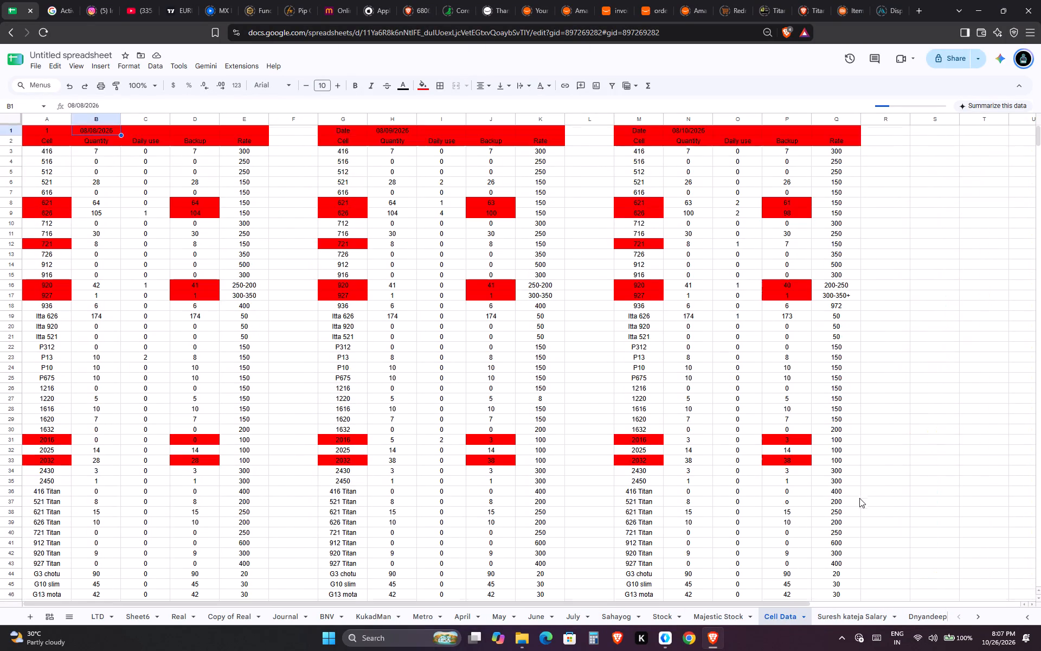
key("ctrl+Right")
key("ctrl+Right")
key("ctrl+Left")
scroll(859, 498, "down", 5)
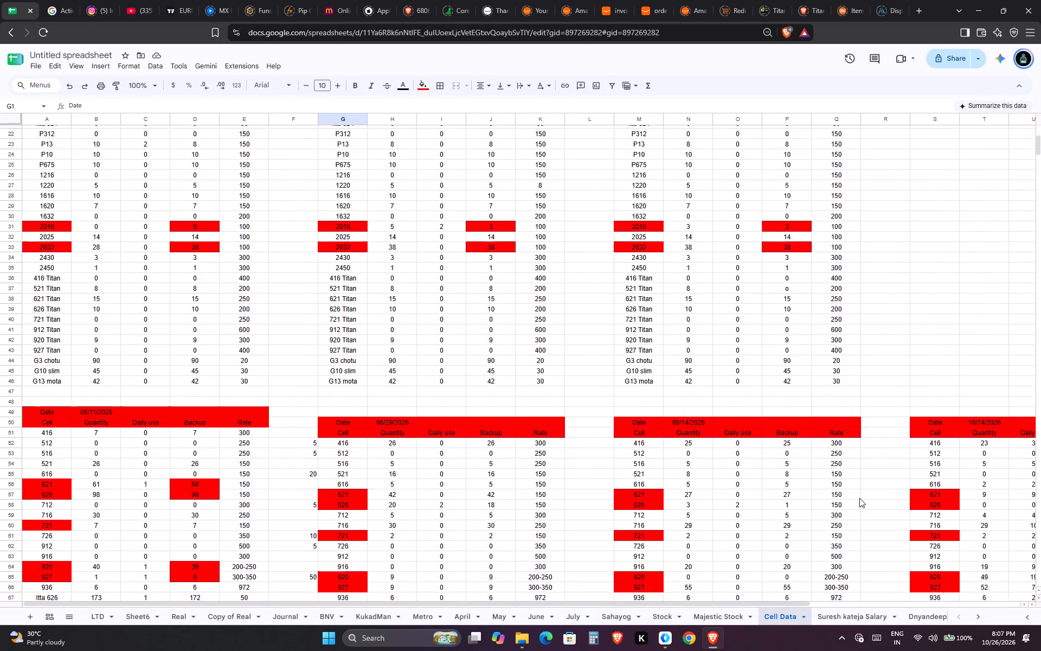
scroll(859, 498, "down", 3)
key("Right")
key("Right")
key("Down")
key("Down")
key("Down")
key("Down")
key("Down")
key("Down")
key("Down")
key("Down")
key("Down")
key("Down")
key("Down")
key("Down")
key("Down")
key("Down")
key("Down")
key("Down")
key("Down")
key("Down")
key("Down")
key("Down")
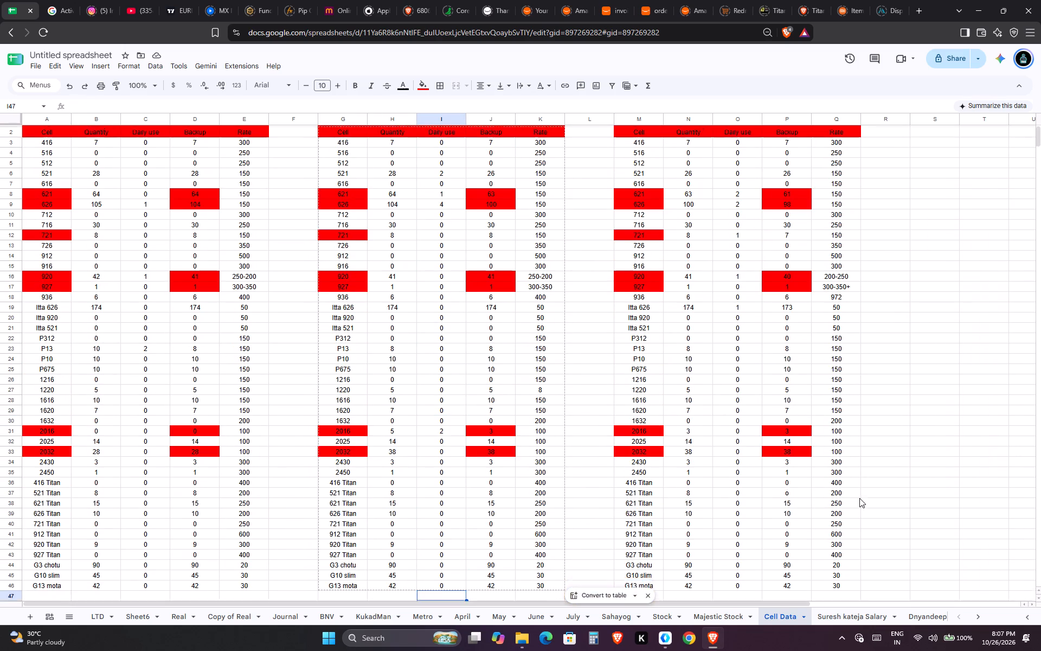
key("ctrl+Right")
key("ctrl+Right")
key("ctrl+Right")
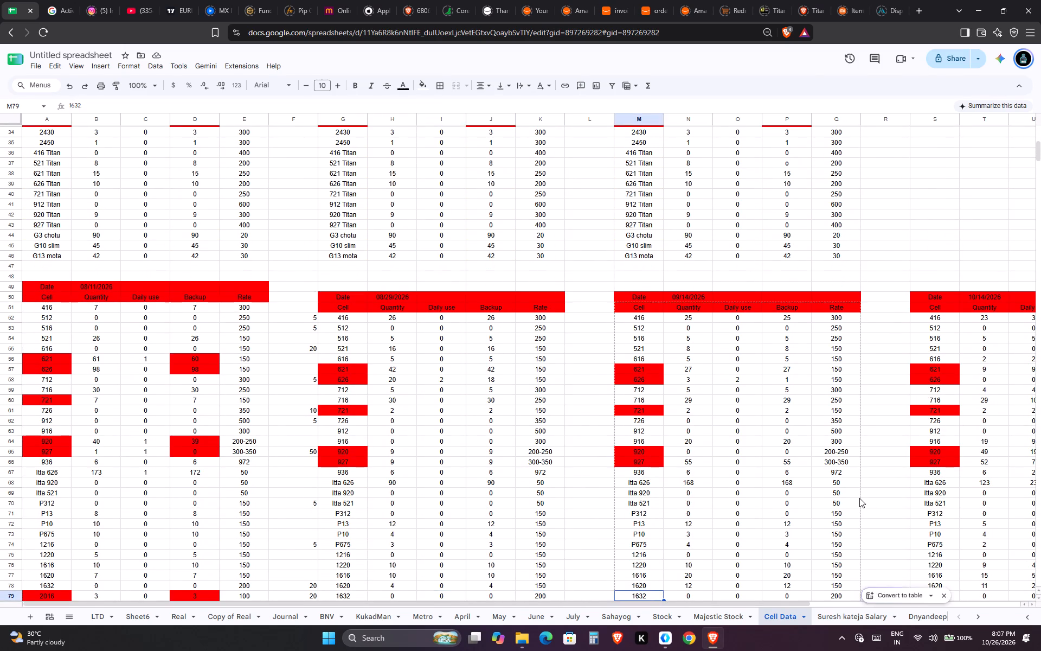
key("ctrl+Right")
key("ctrl+Right")
key("ctrl+Right")
key("ctrl+Right")
key("Left")
key("Down")
key("Down")
key("Down")
key("Down")
key("Down")
key("Down")
key("Down")
key("Down")
key("Down")
key("Down")
key("Down")
key("Down")
key("Down")
key("Down")
key("Down")
key("Down")
key("Down")
key("Down")
key("Down")
key("Down")
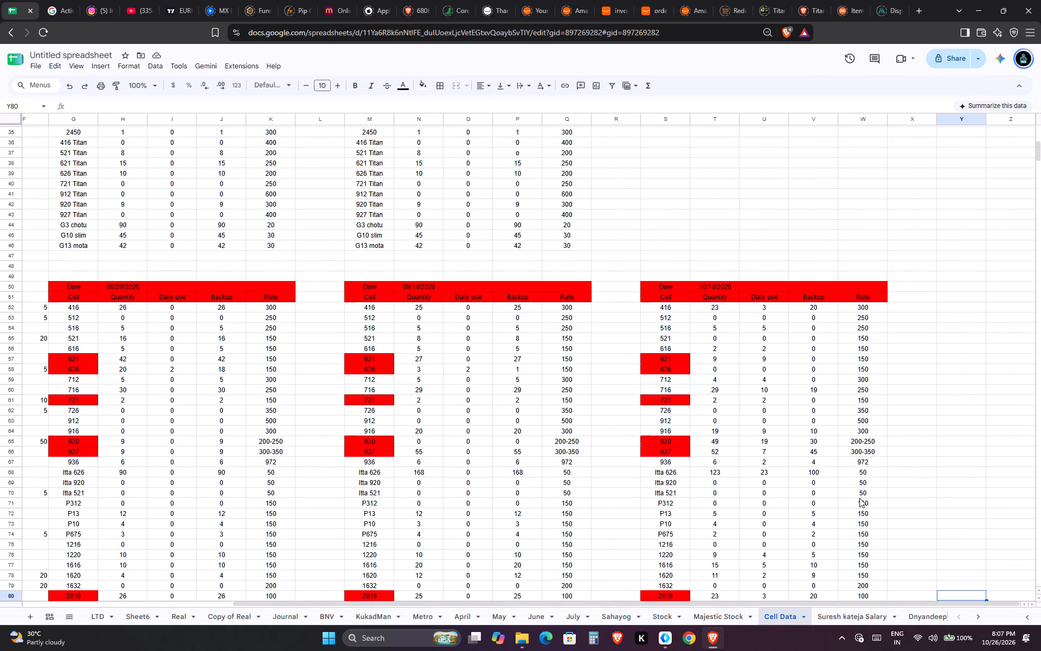
key("Left")
key("Left")
key("Up")
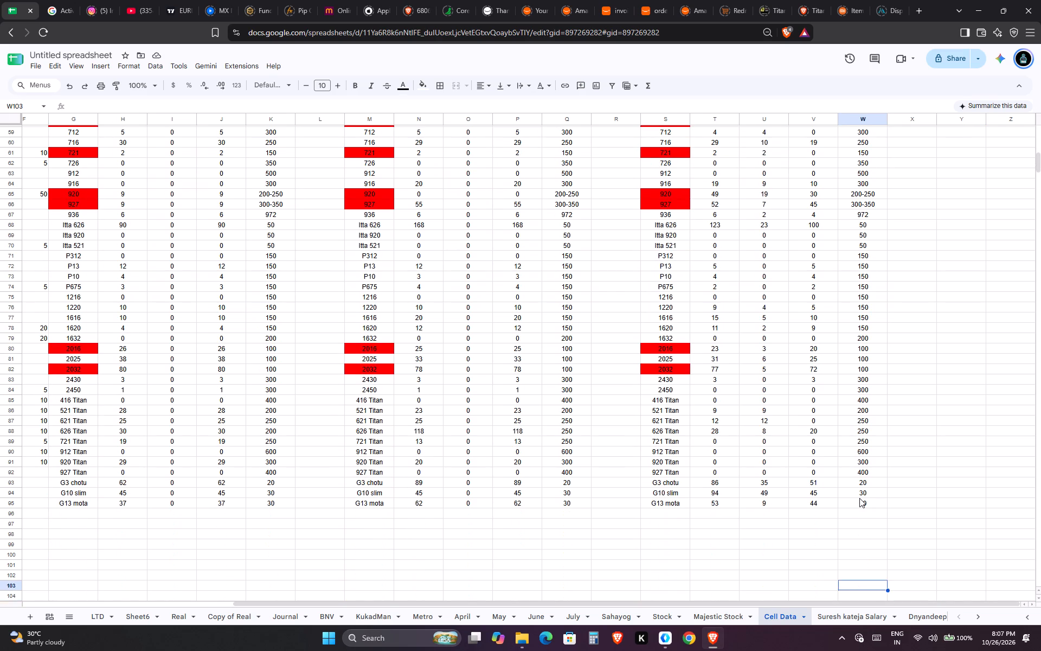
key("Left")
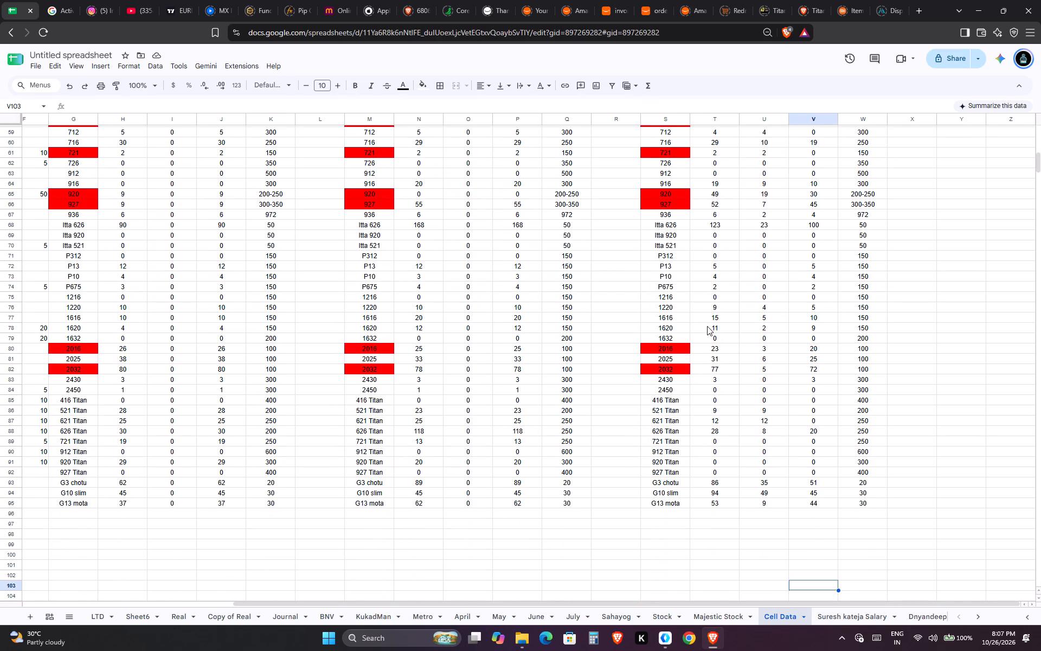
Select the Daily use value for cell 1620 in the 10/14/2026 table.
left_click(710, 327)
key("Right")
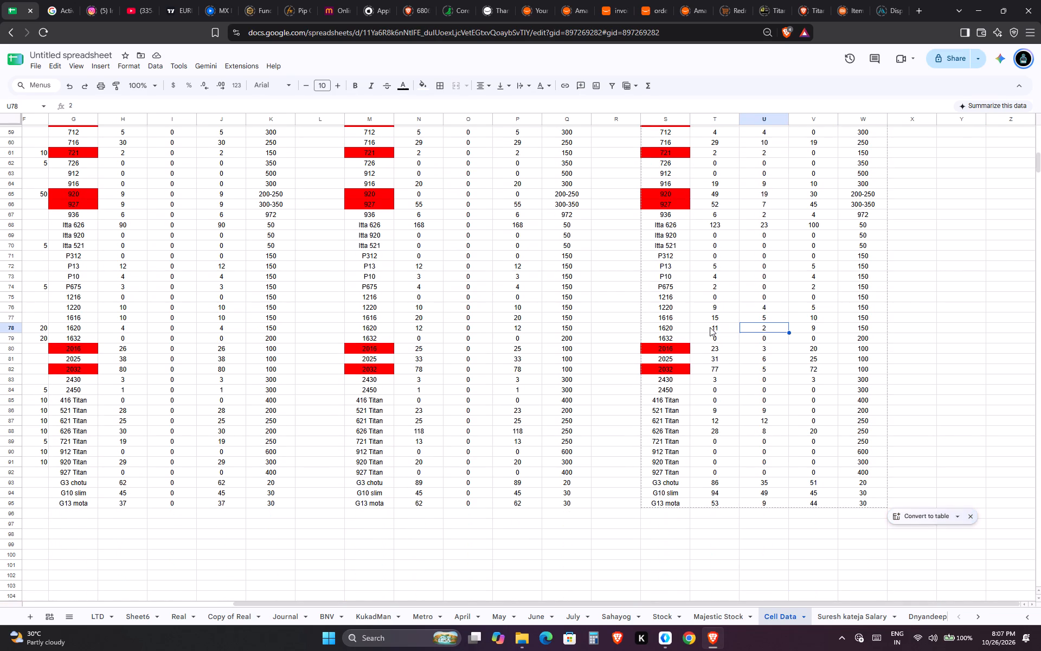
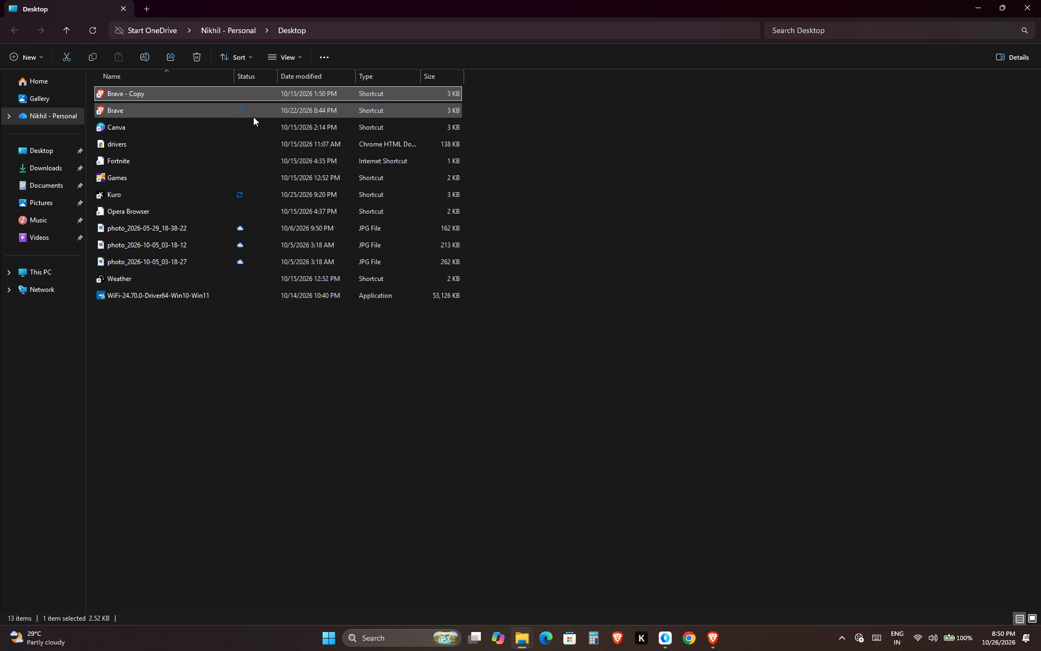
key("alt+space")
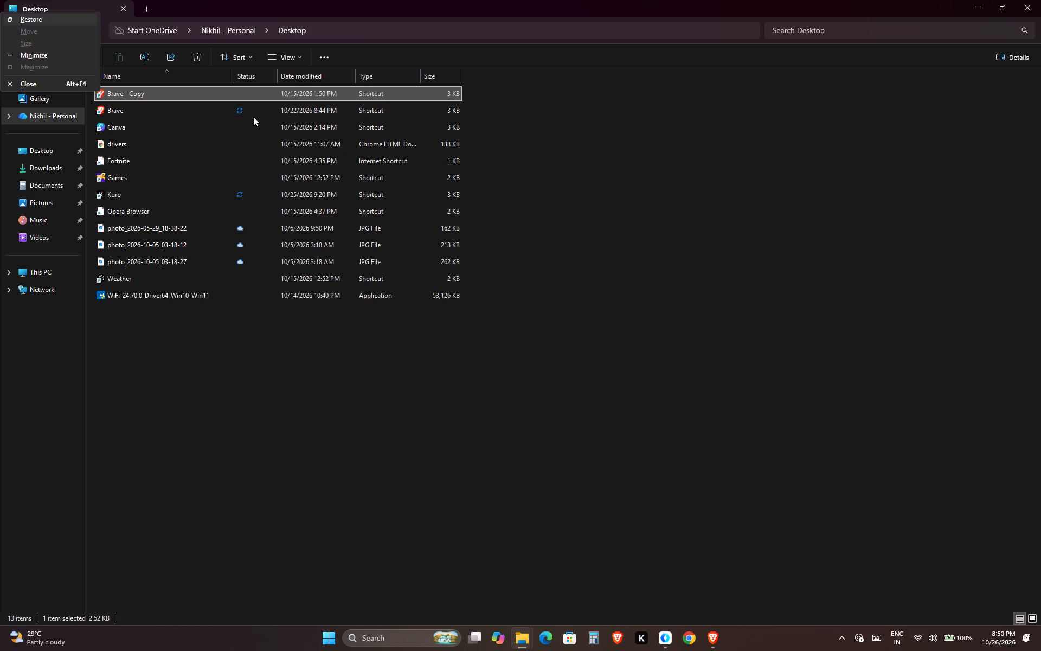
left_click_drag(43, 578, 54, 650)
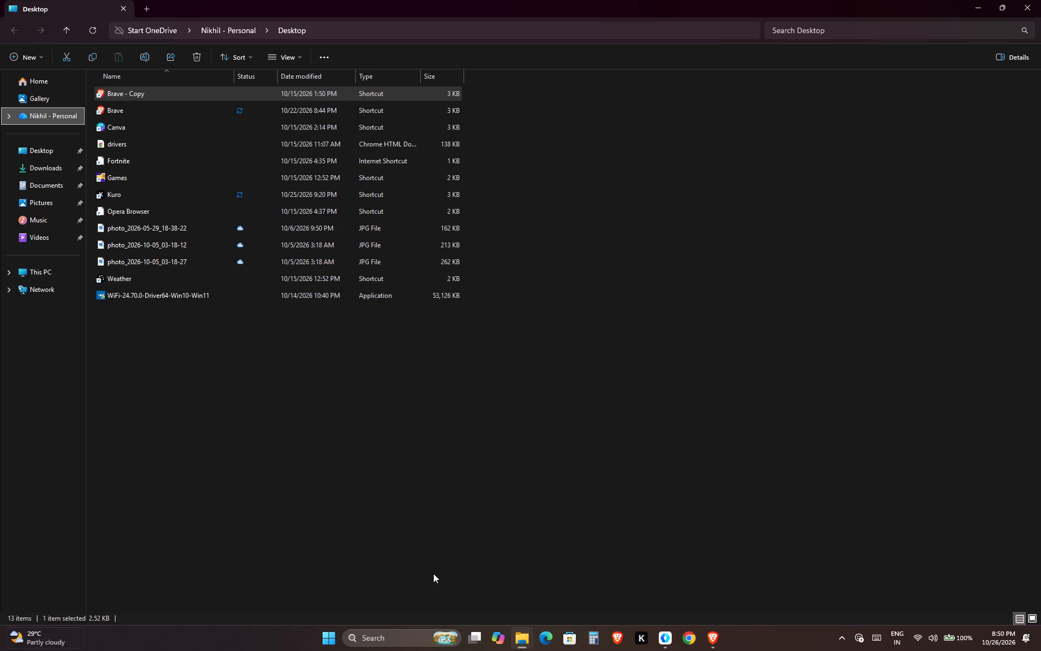
Switch to the spreadsheet in Brave and open the salary sheet that follows Cell Data, at its latest dated entries.
left_click(710, 642)
left_click(881, 616)
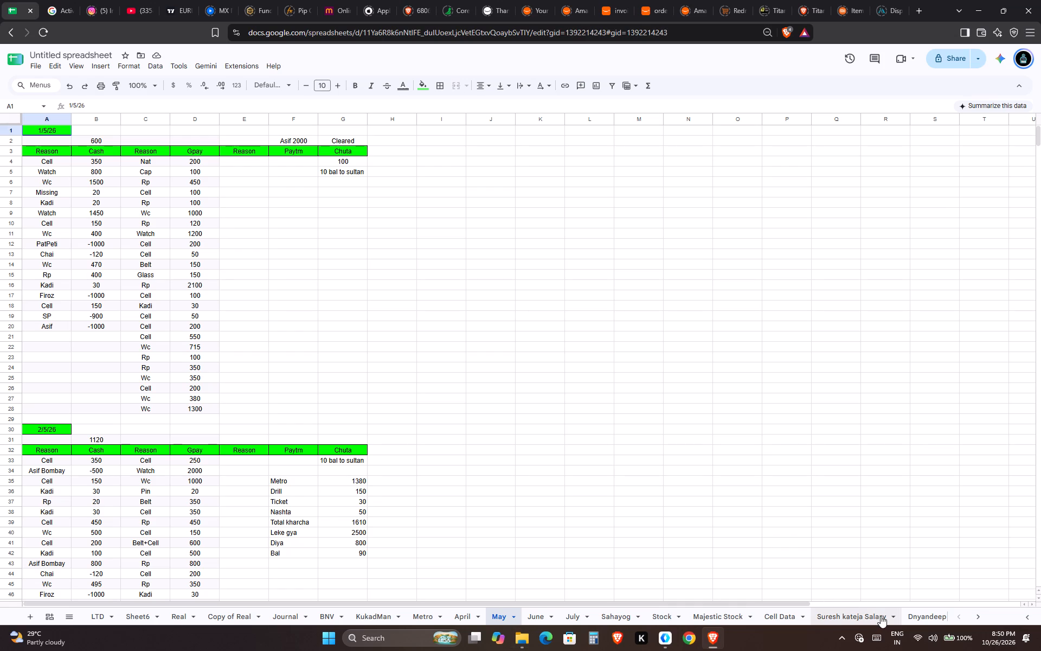
scroll(477, 454, "down", 16)
scroll(473, 450, "up", 5)
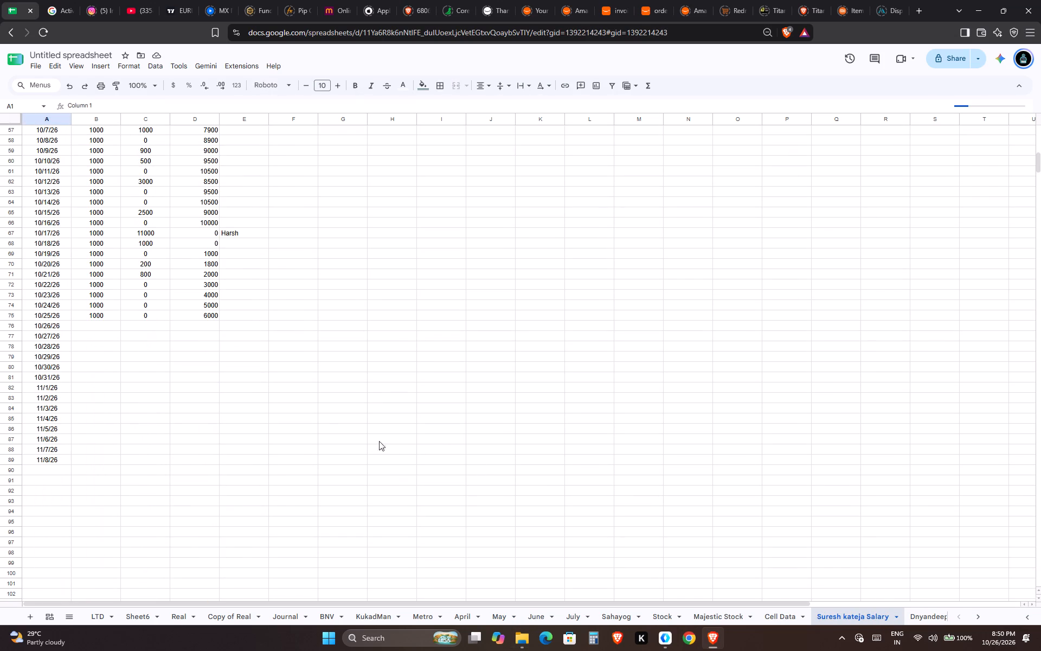
Fill the 10/26/26 row of the salary sheet by copying the 10/25/26 row's 1000, 0 and running-balance formula down into columns B to D.
left_click(116, 329)
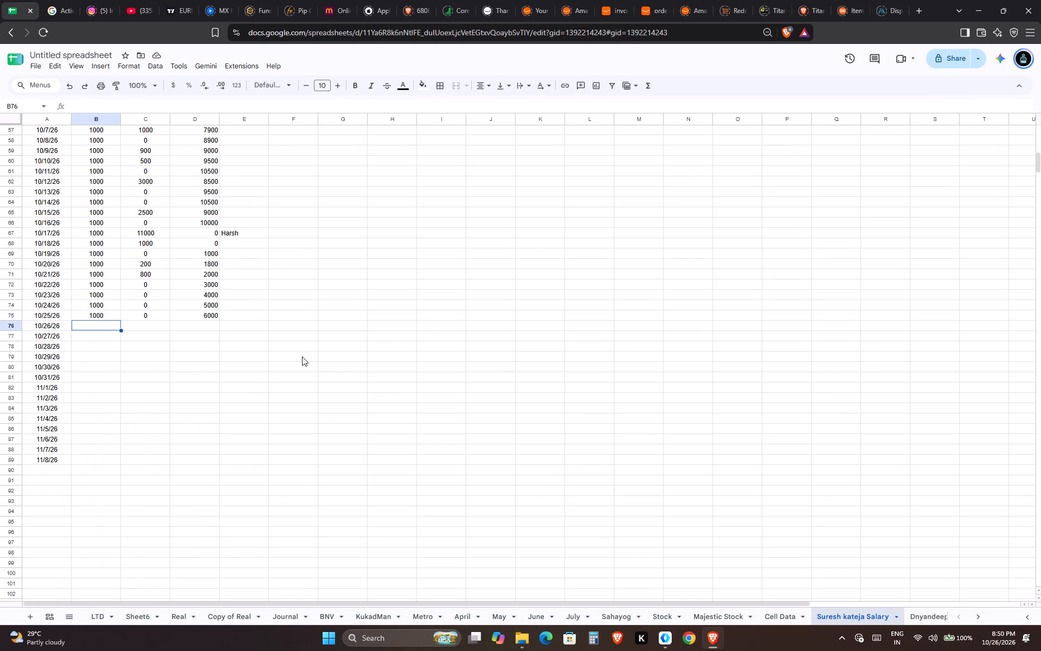
key("shift+Right")
key("shift+Right")
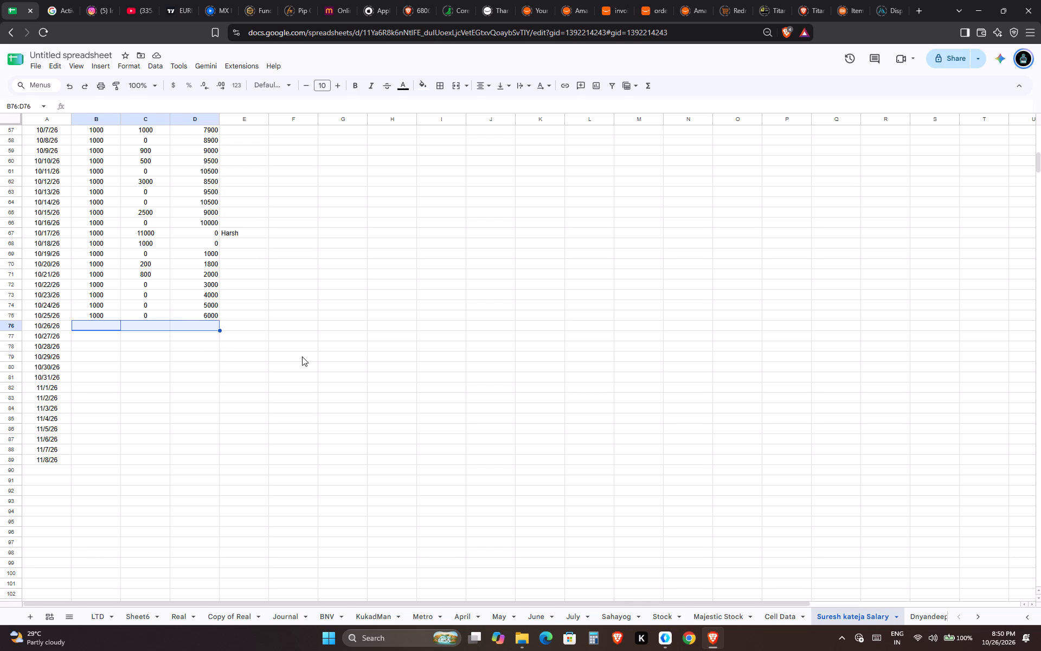
key("ctrl+d")
key("Right")
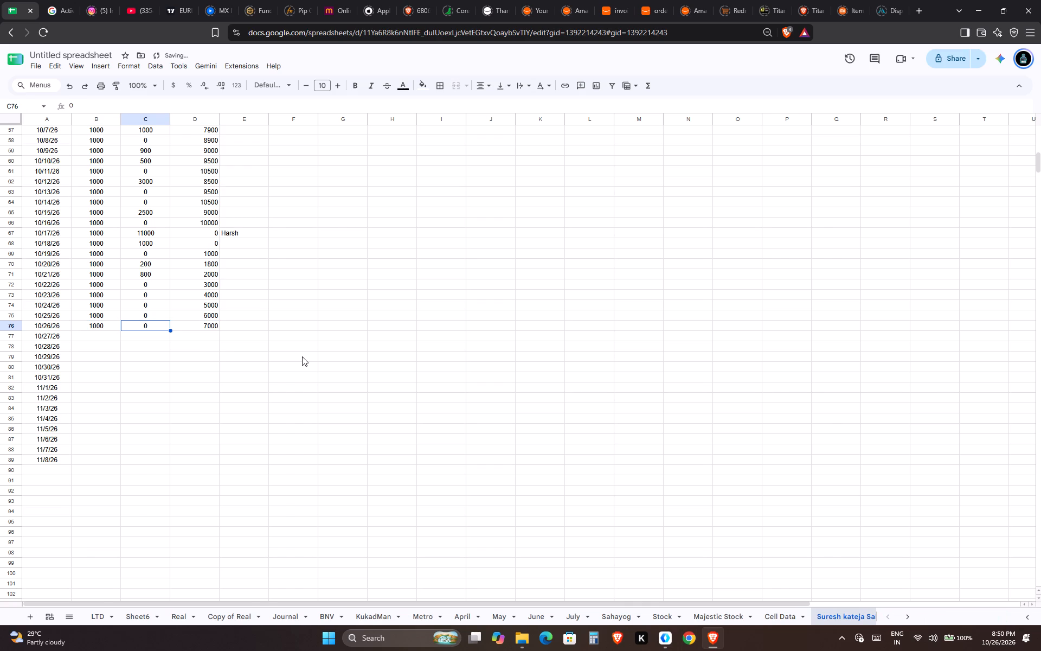
key("Right")
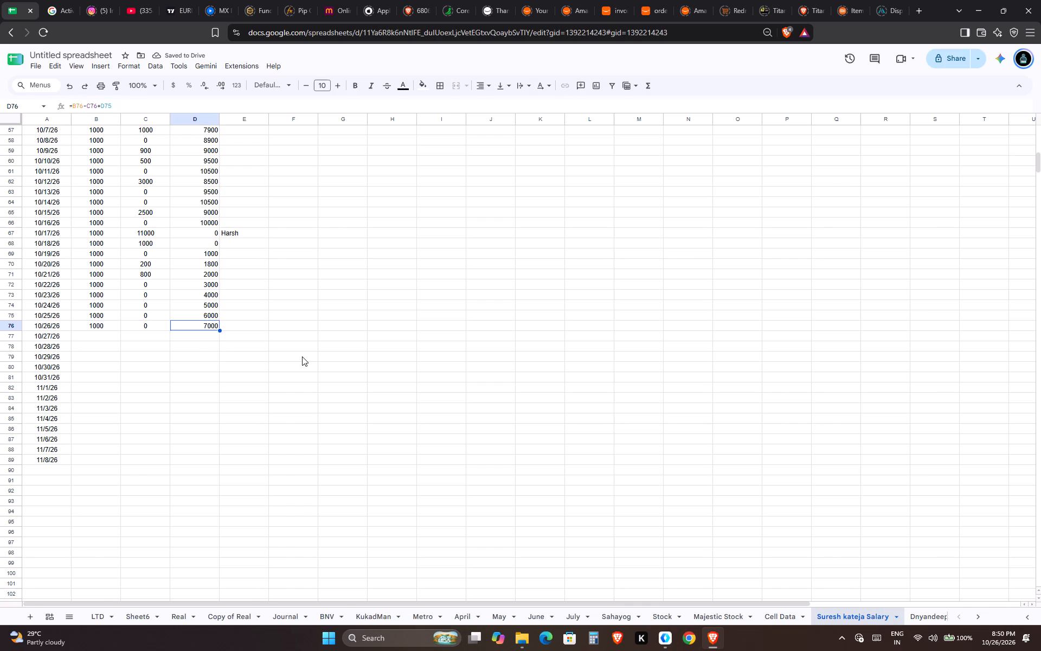
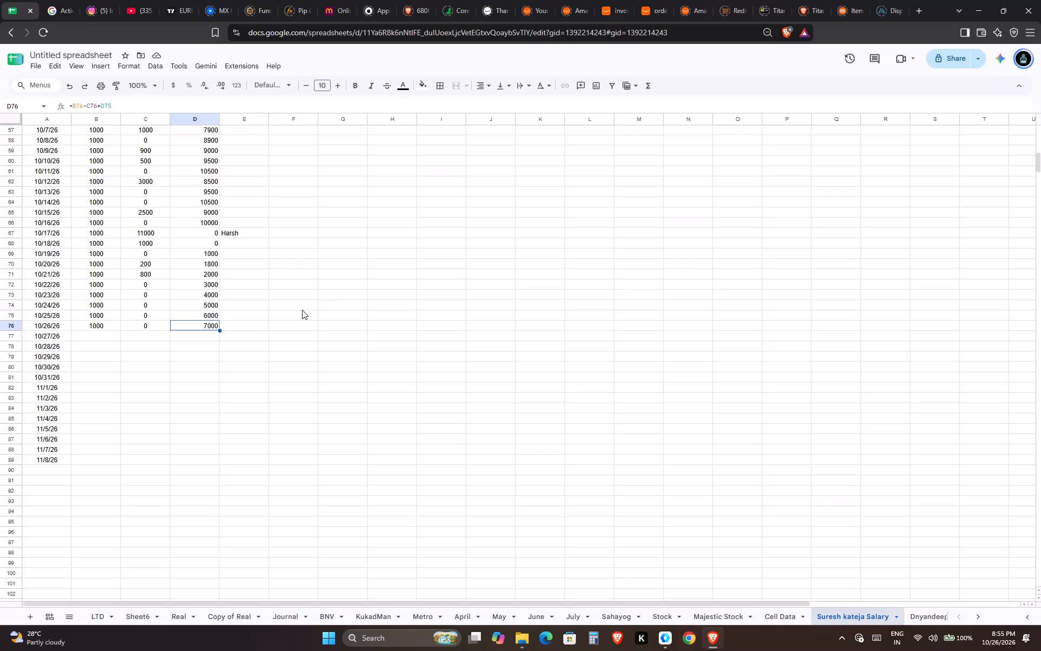
Set the column C amount in the salary sheet's 10/26/26 row to 500.
key("Left")
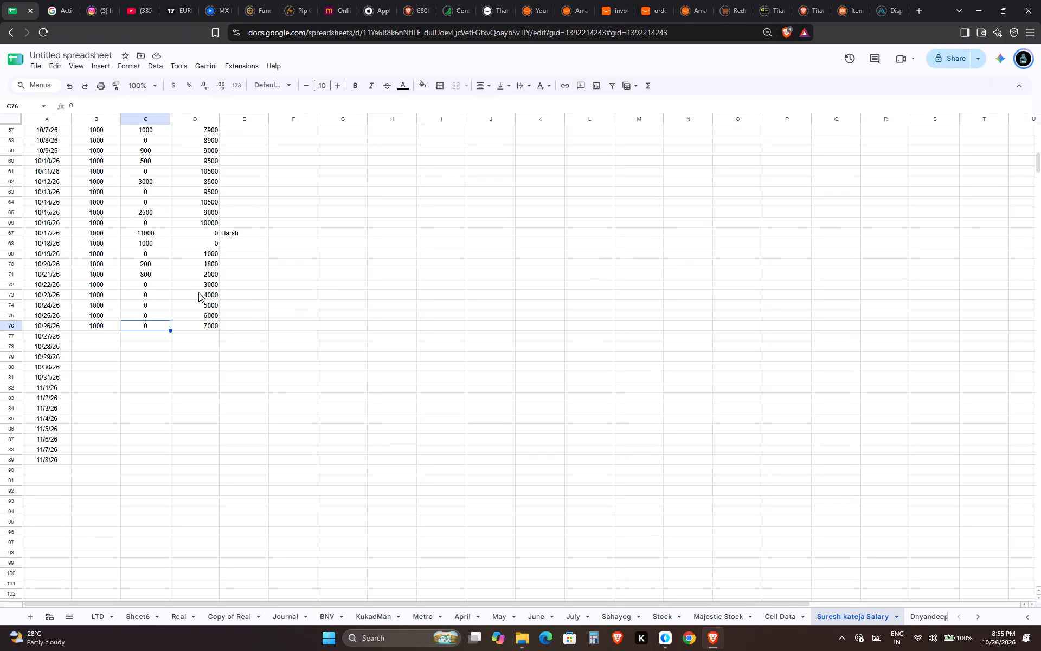
key("5")
type("00")
key("Return")
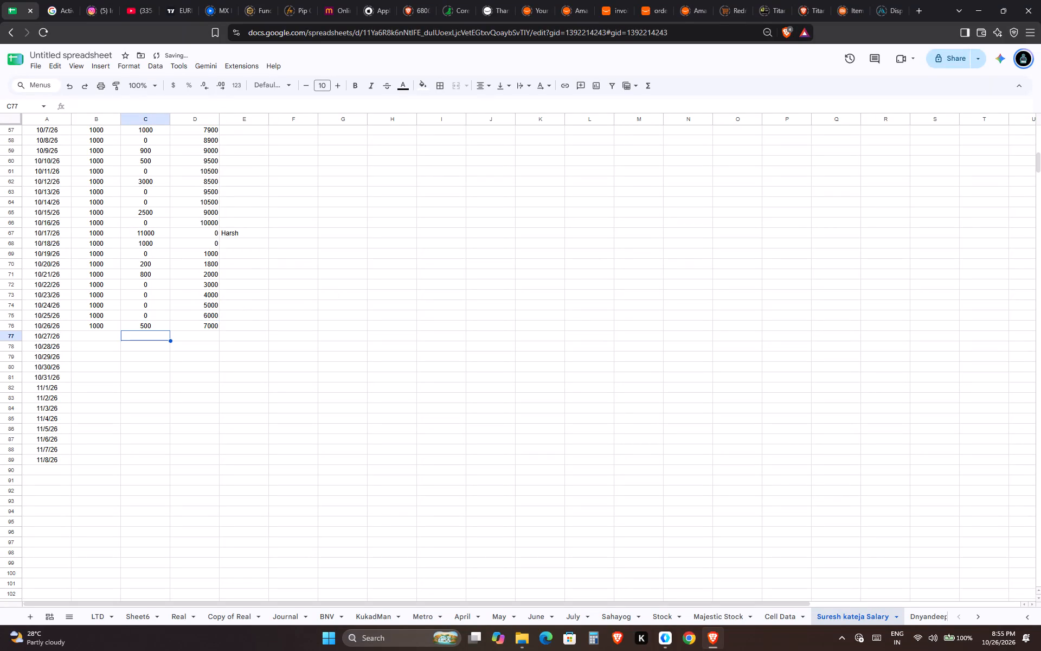
In the Majestic Stock sheet, add a Cell entry with 200 in Cash on the first empty row of the 10/26/26 table.
left_click(704, 613)
key("Left")
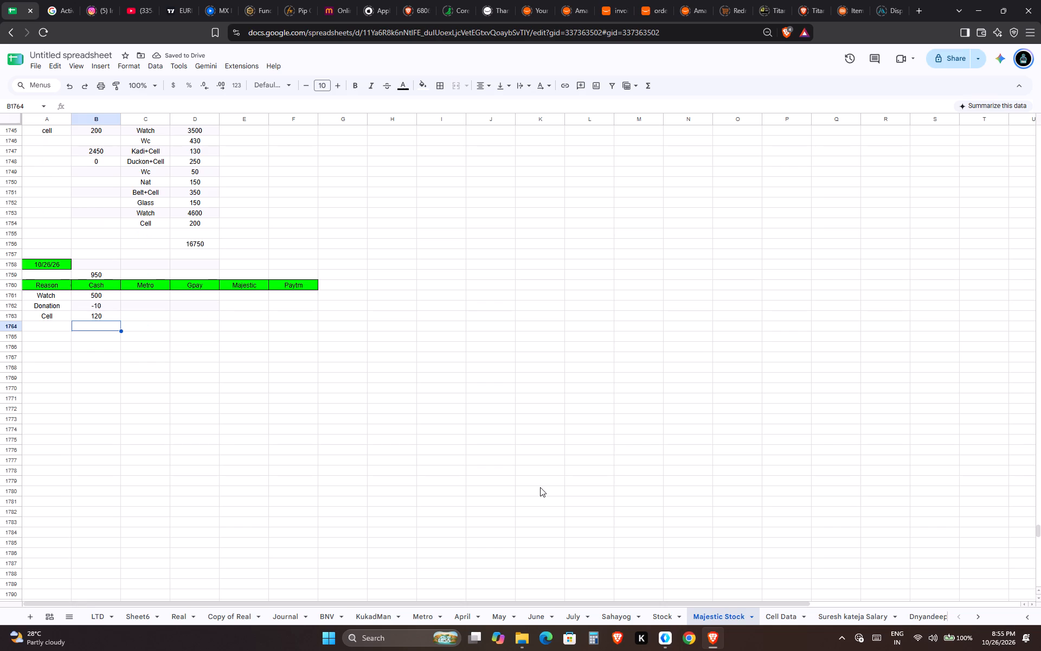
key("shift+c")
type("e\\")
key("BackSpace")
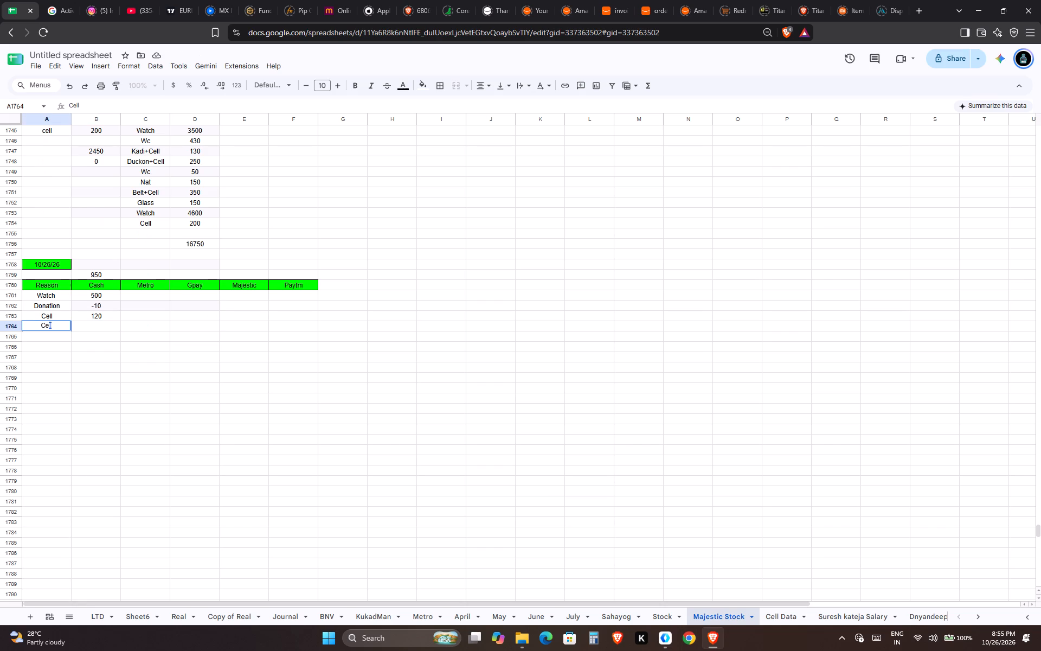
key("Tab")
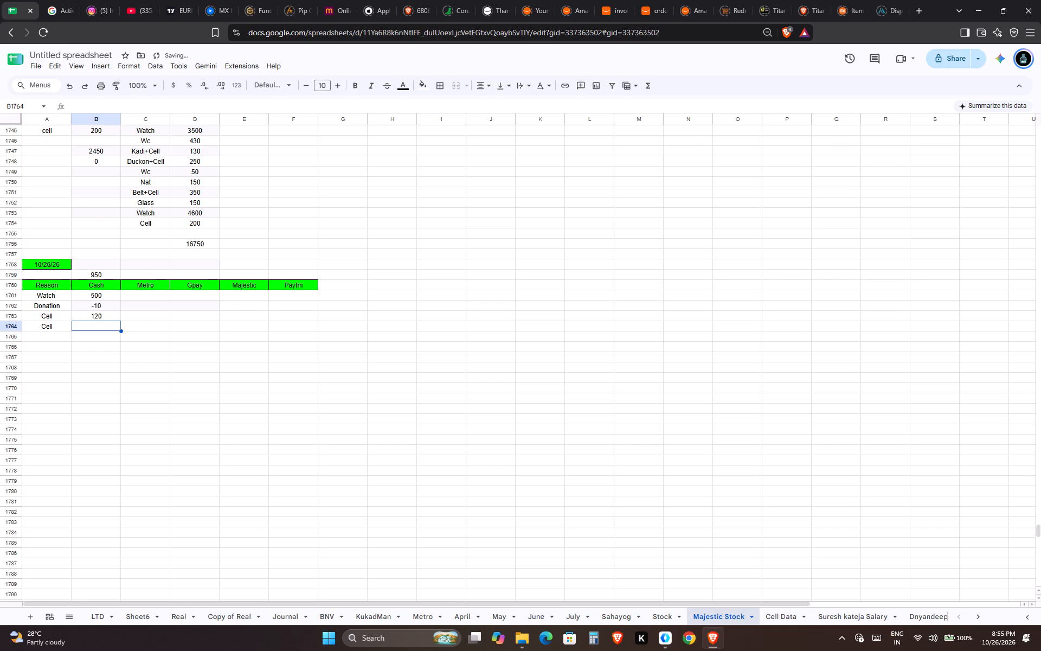
type("200")
key("Return")
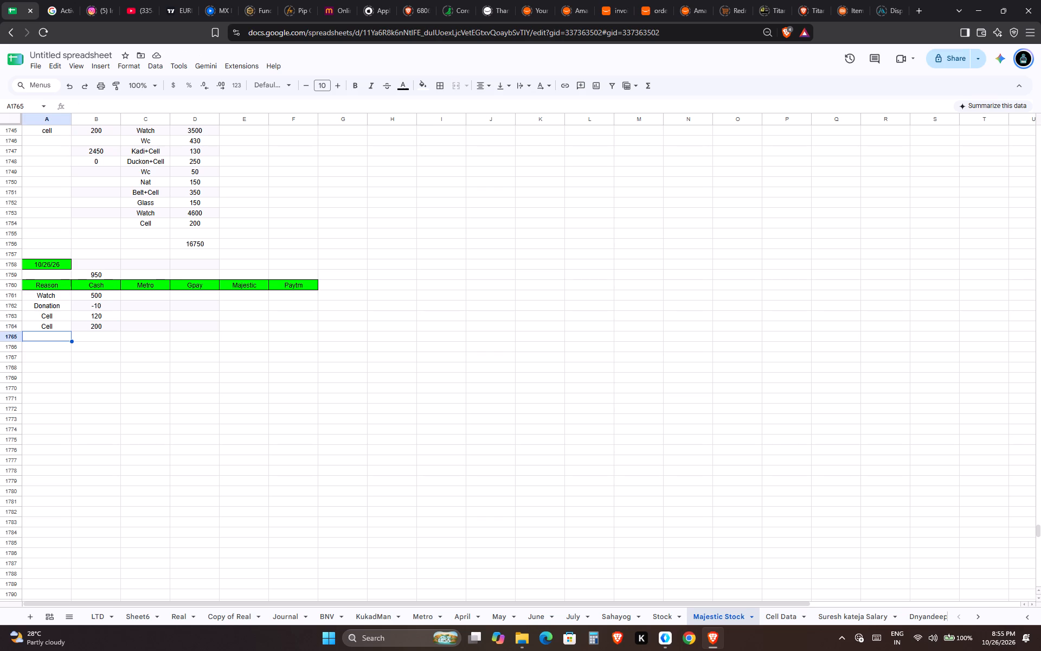
Add a Watch entry with 700 in Cash on the following row of the 10/26/26 table.
key("Right")
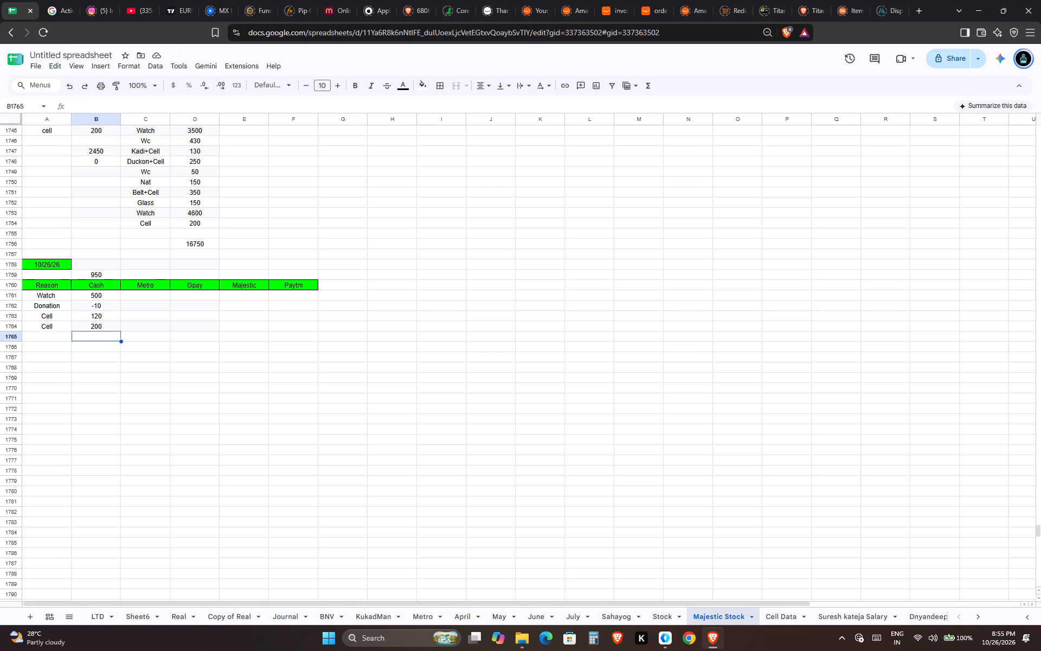
type("700")
key("Left")
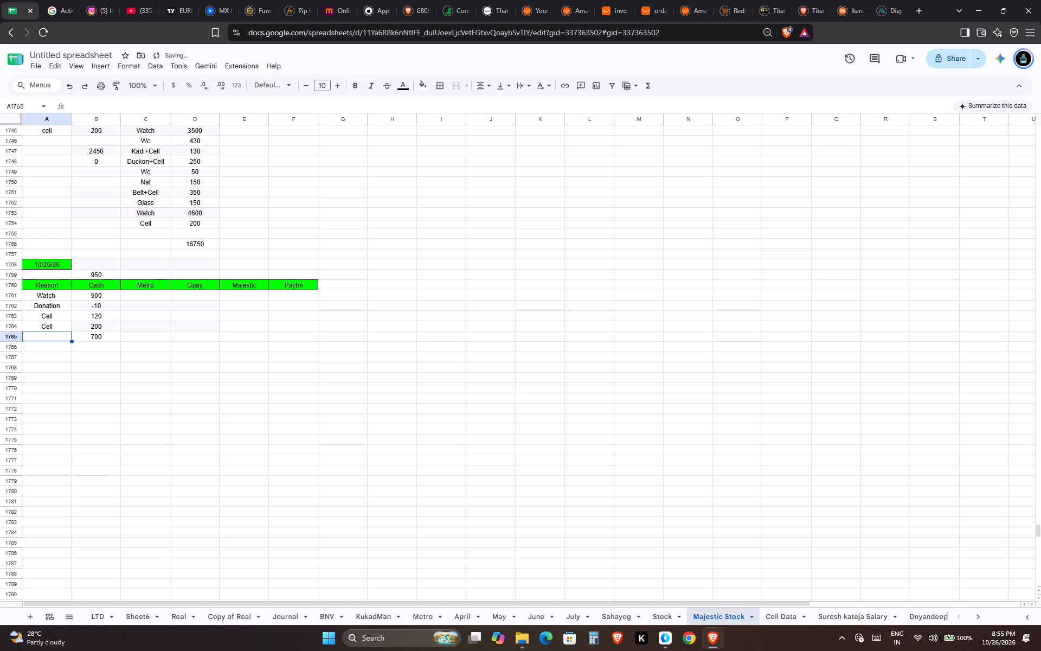
key("shift+c")
key("BackSpace")
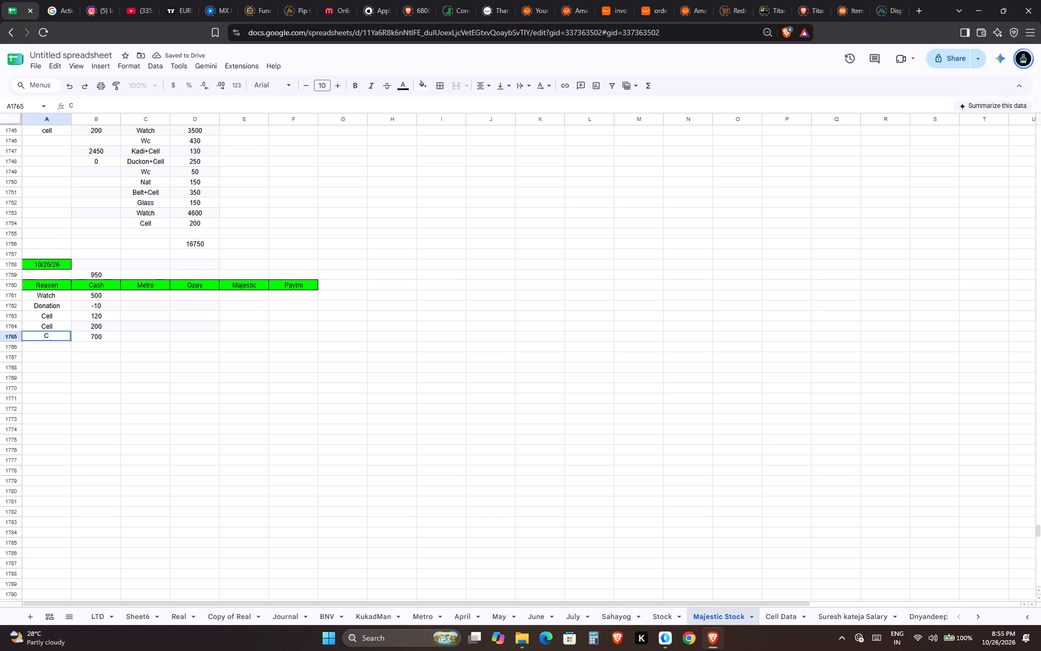
key("BackSpace")
type("Wa")
key("Tab")
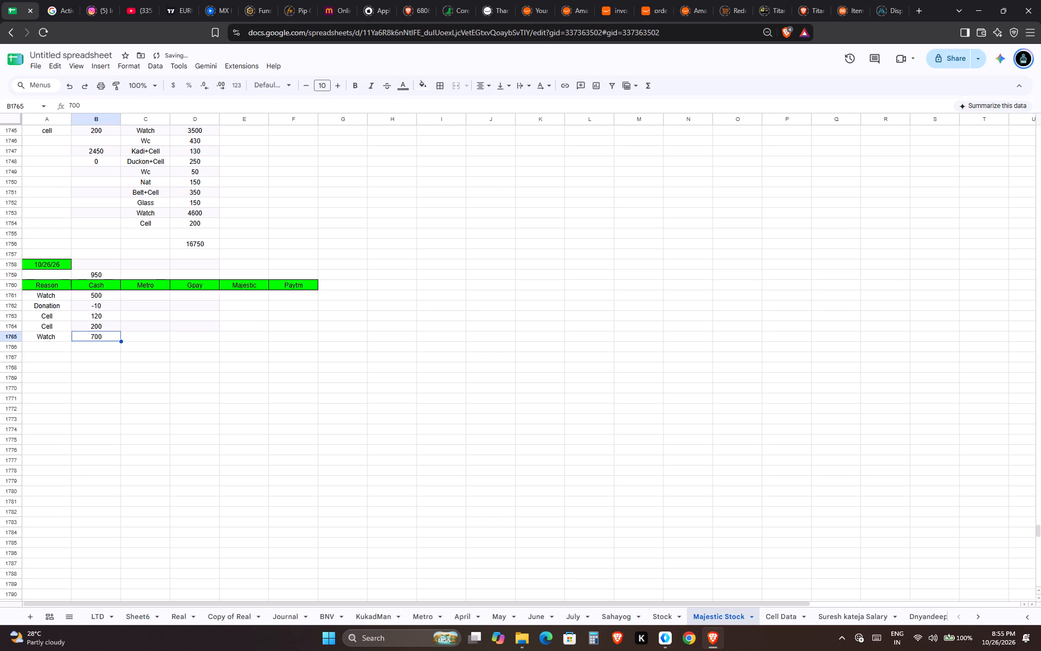
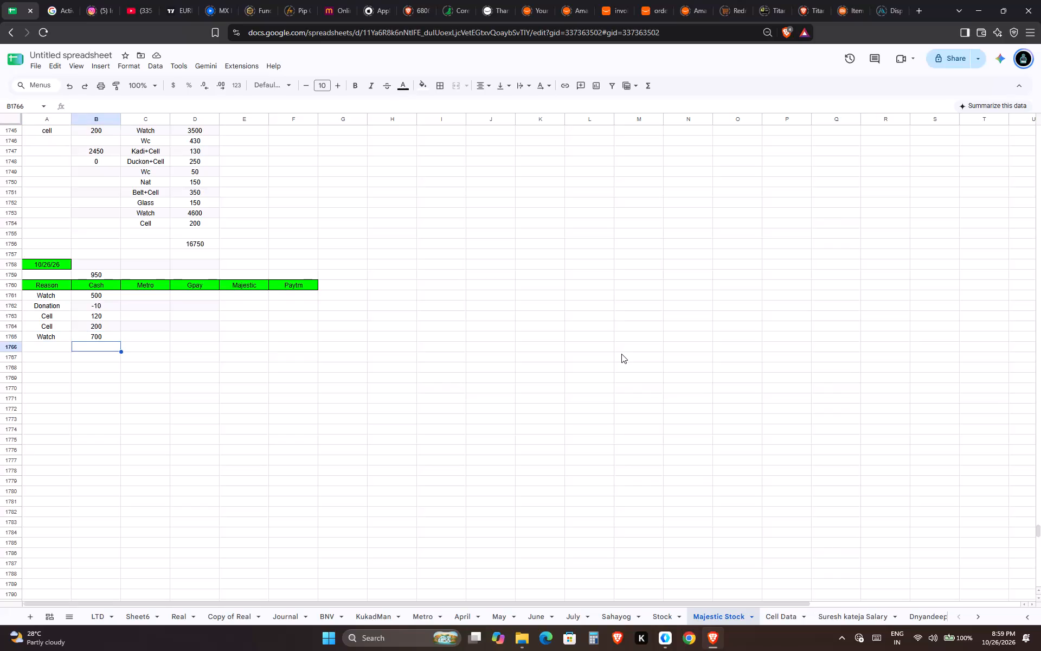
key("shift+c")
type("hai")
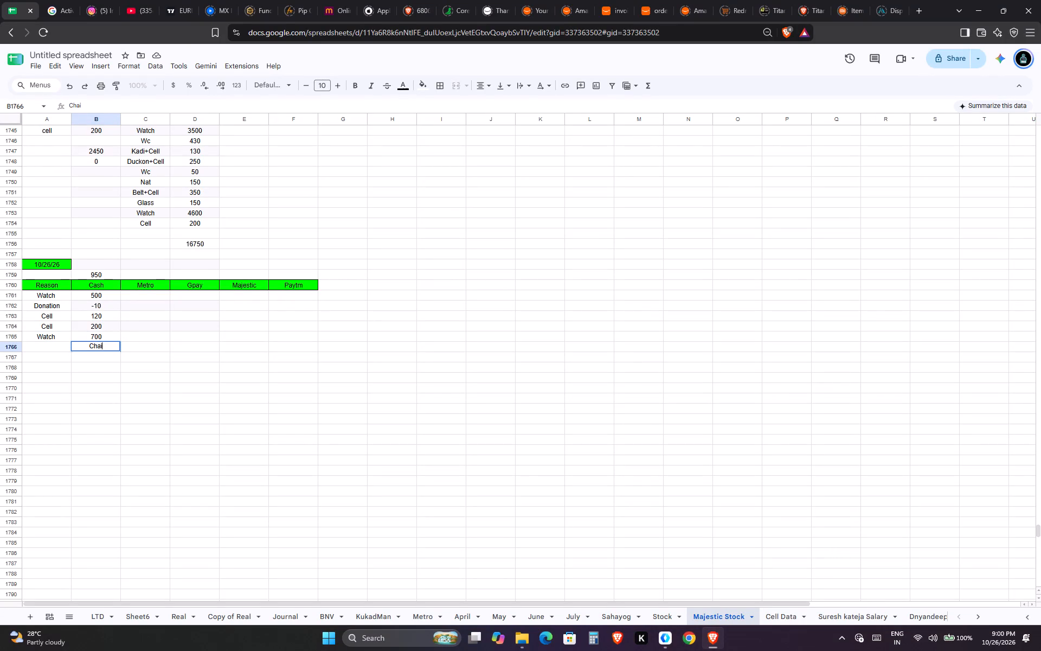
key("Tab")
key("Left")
Add a Chai entry with -70 in Cash on the first empty row of the 10/26/26 table.
key("Left")
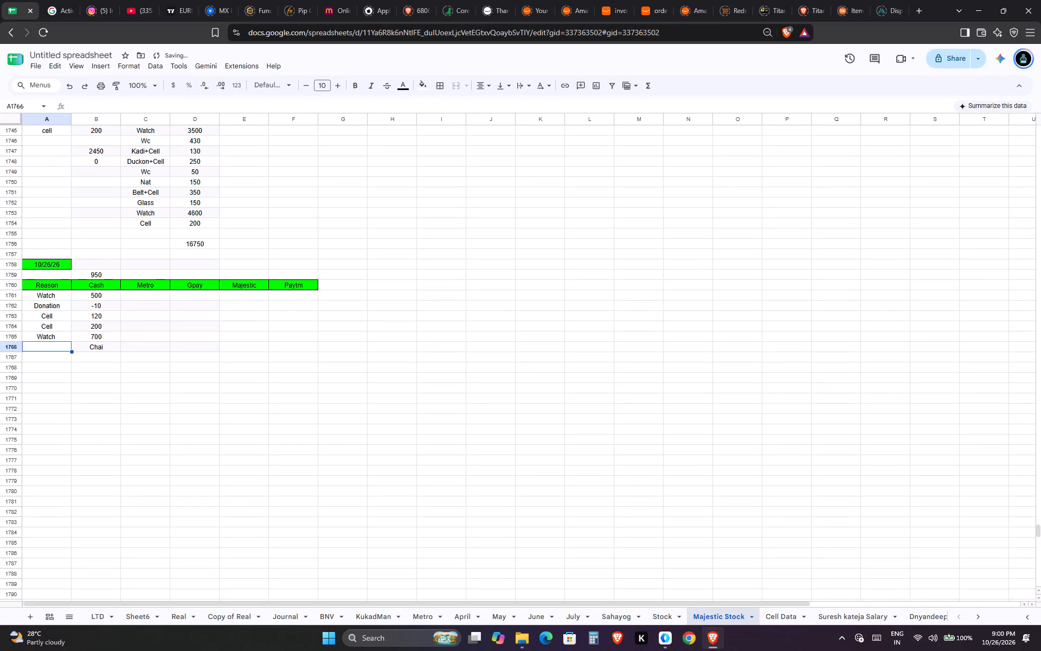
type("Chai")
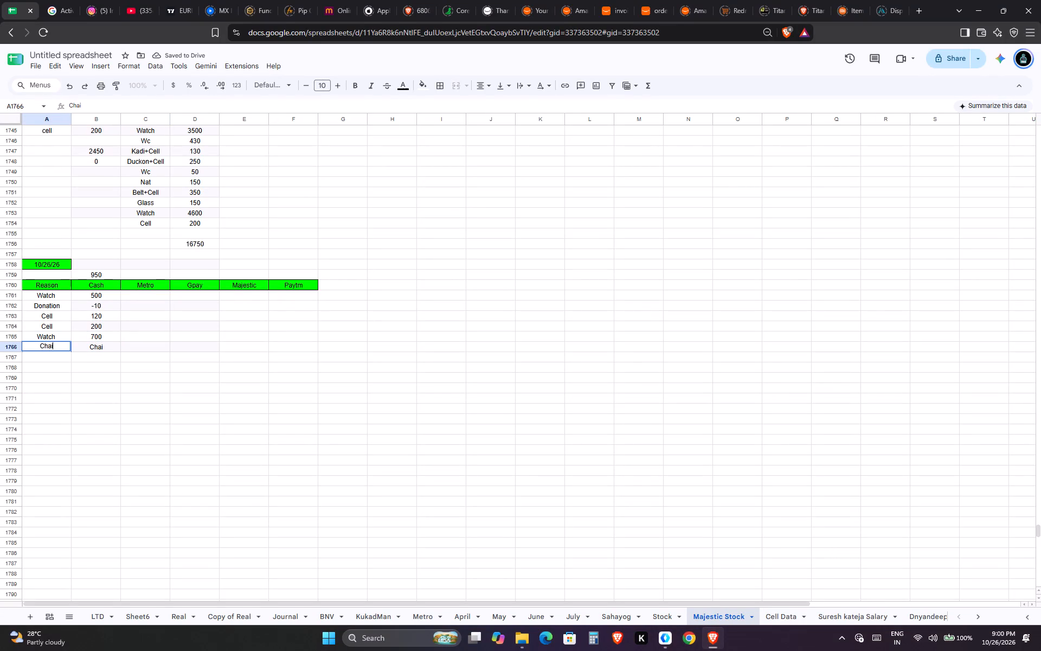
key("Tab")
key("minus")
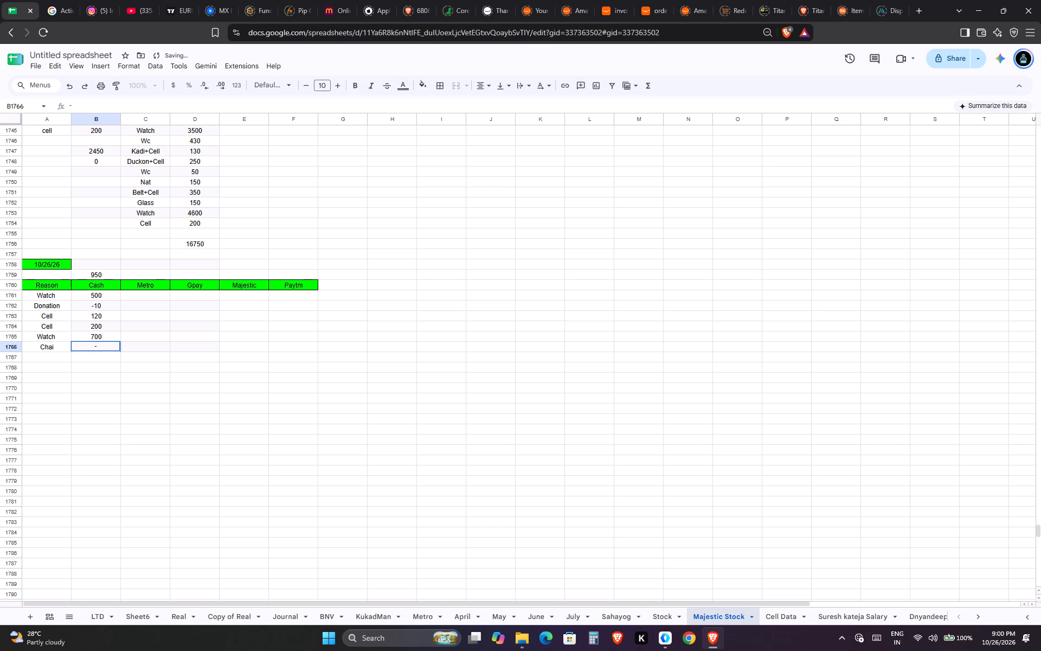
type("70")
key("Return")
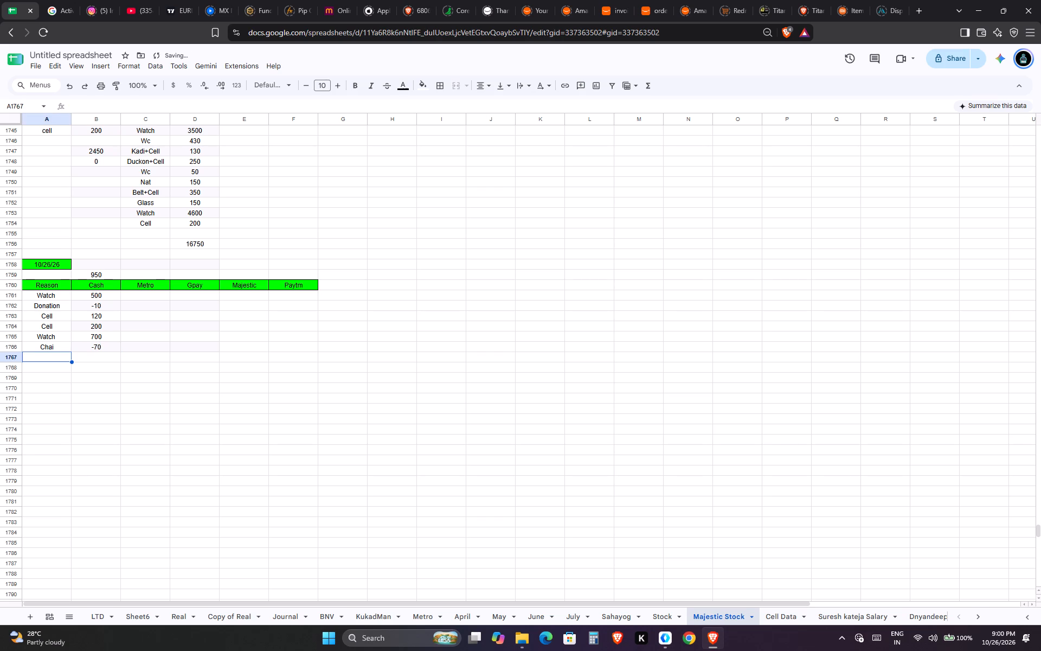
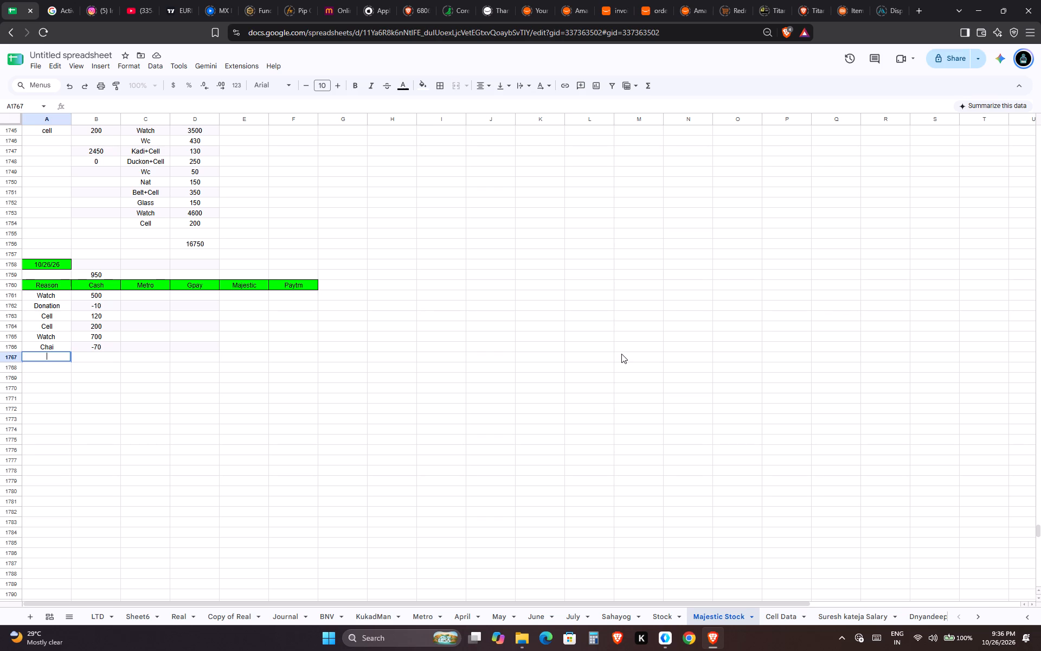
Search the web for "titan oval gents" in a new browser tab and show the image results.
key("ctrl+t")
type("titan ova")
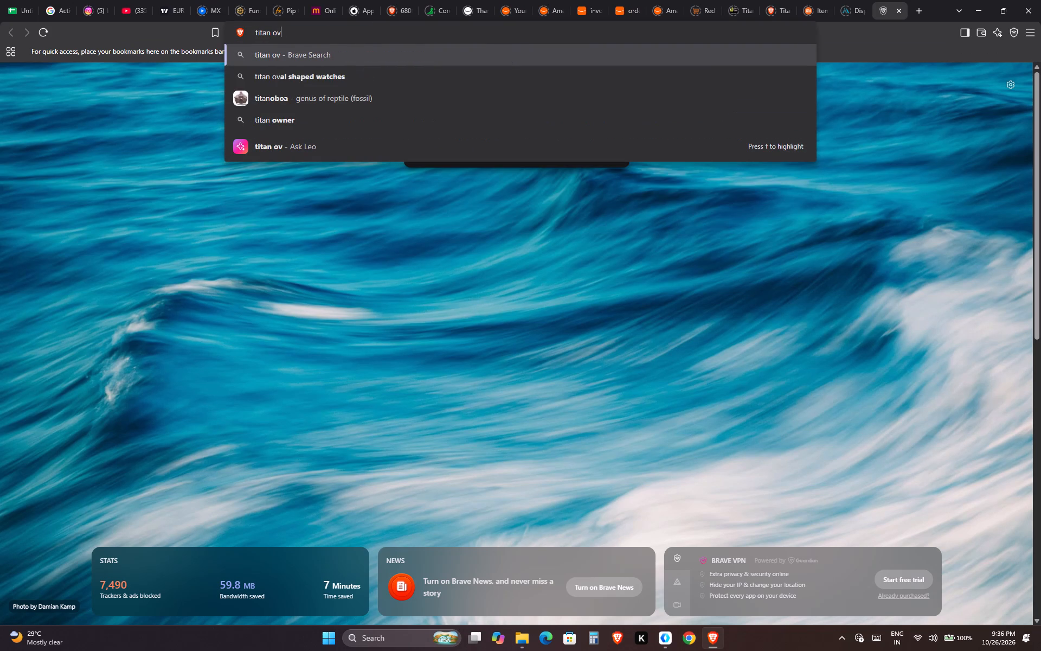
type("l")
key("space")
type("gents'")
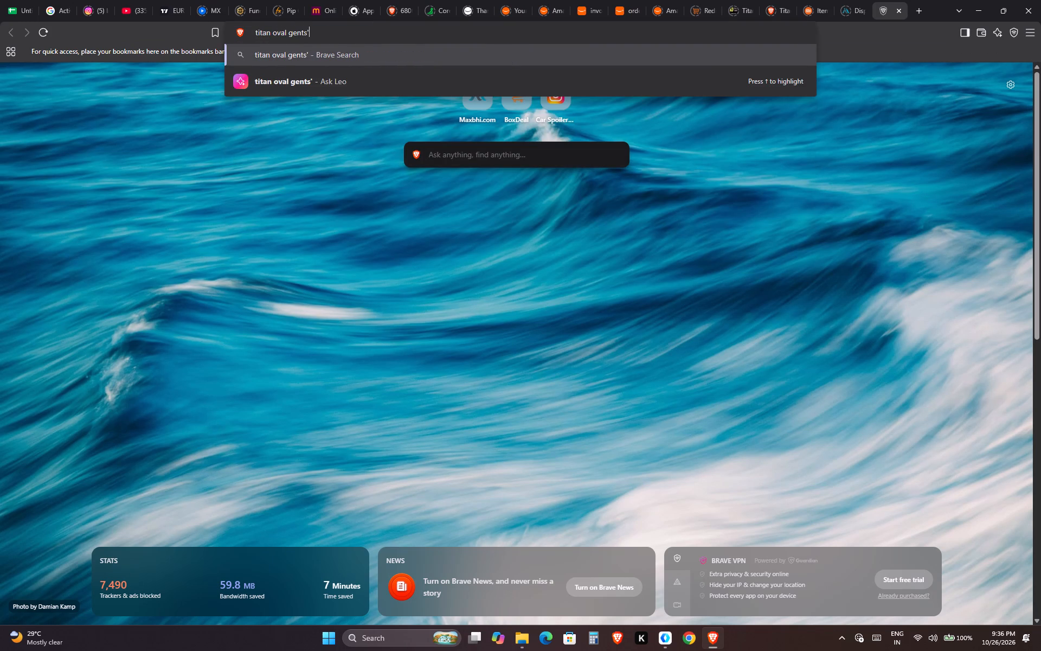
key("BackSpace")
key("Return")
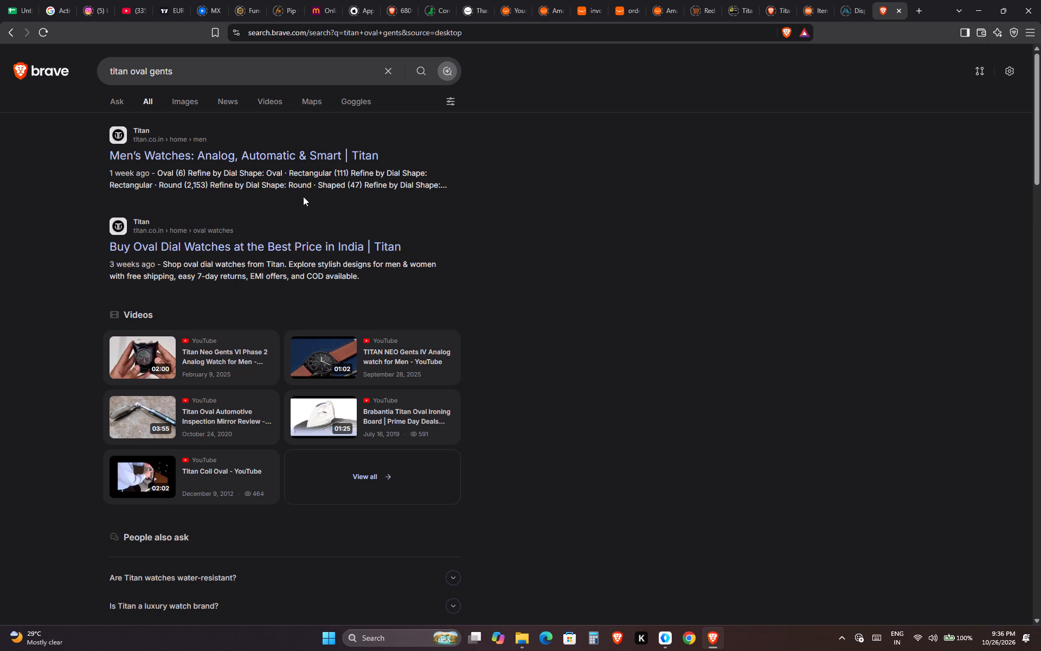
left_click(183, 96)
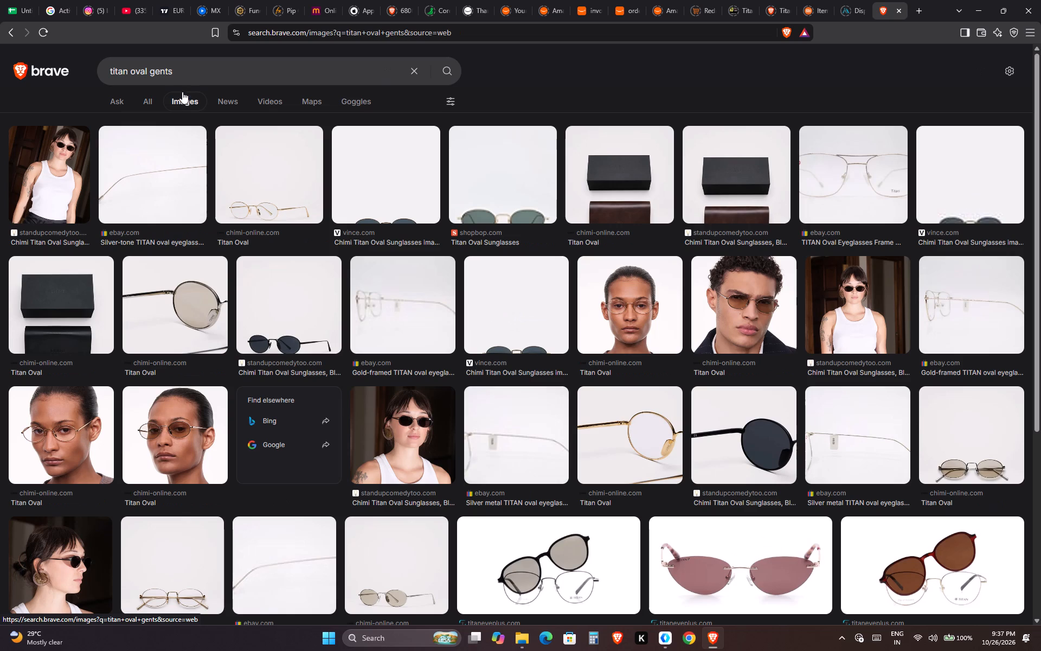
Refine the image search to "titan oval gents watch".
left_click(187, 70)
key("space")
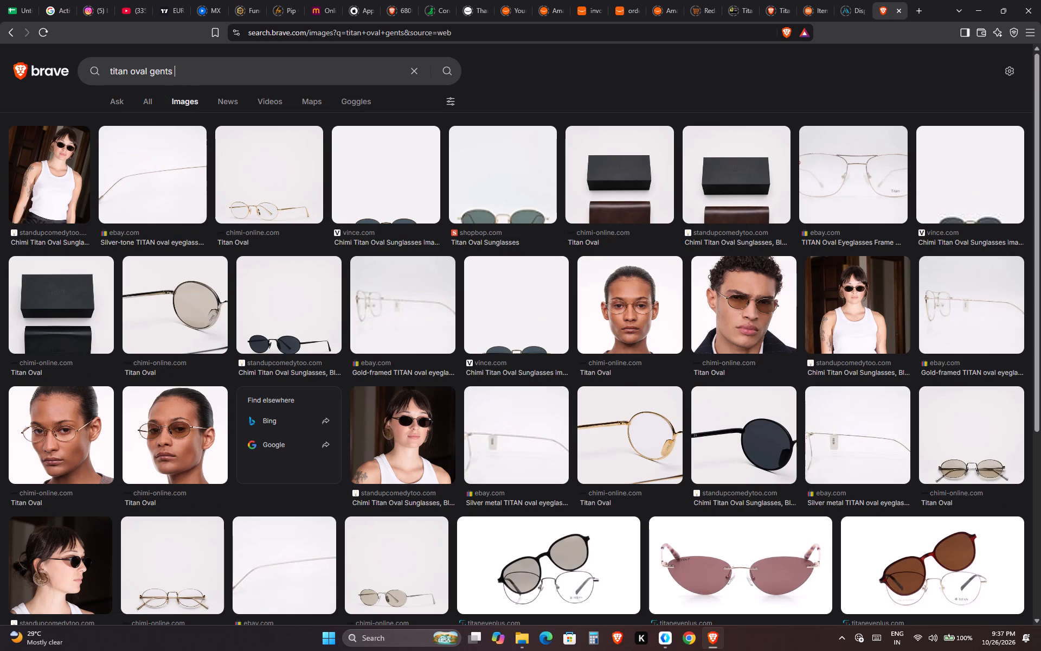
type("watch")
key("Return")
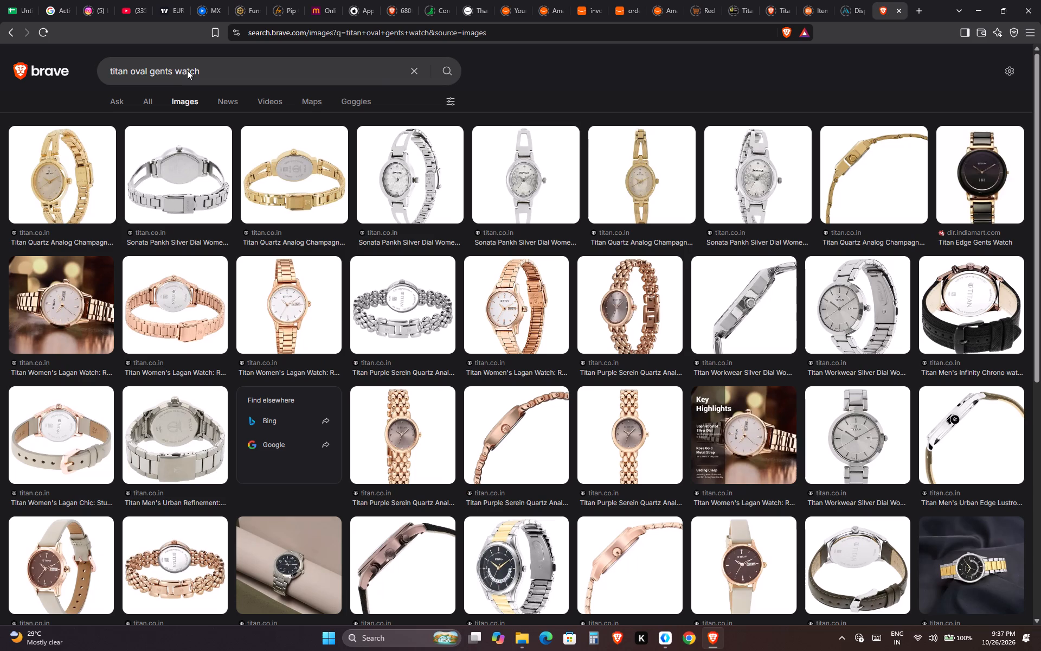
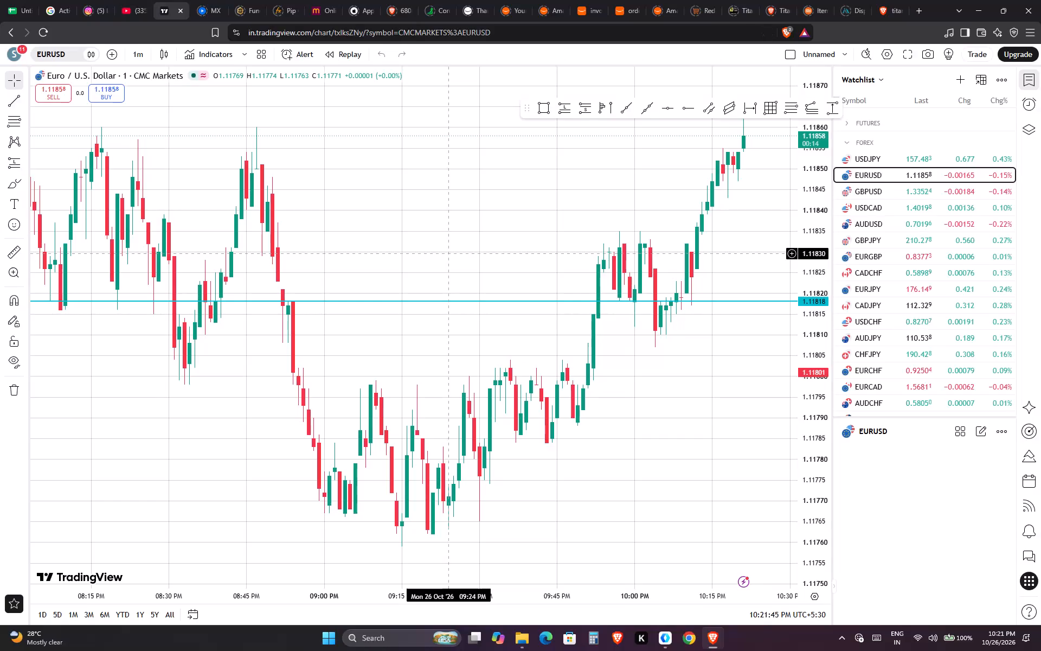
Return to the spreadsheet and open the Cell Data sheet to examine the 10/14/2026 cell stock table.
key("ctrl+shift+Tab")
key("ctrl+shift+Tab")
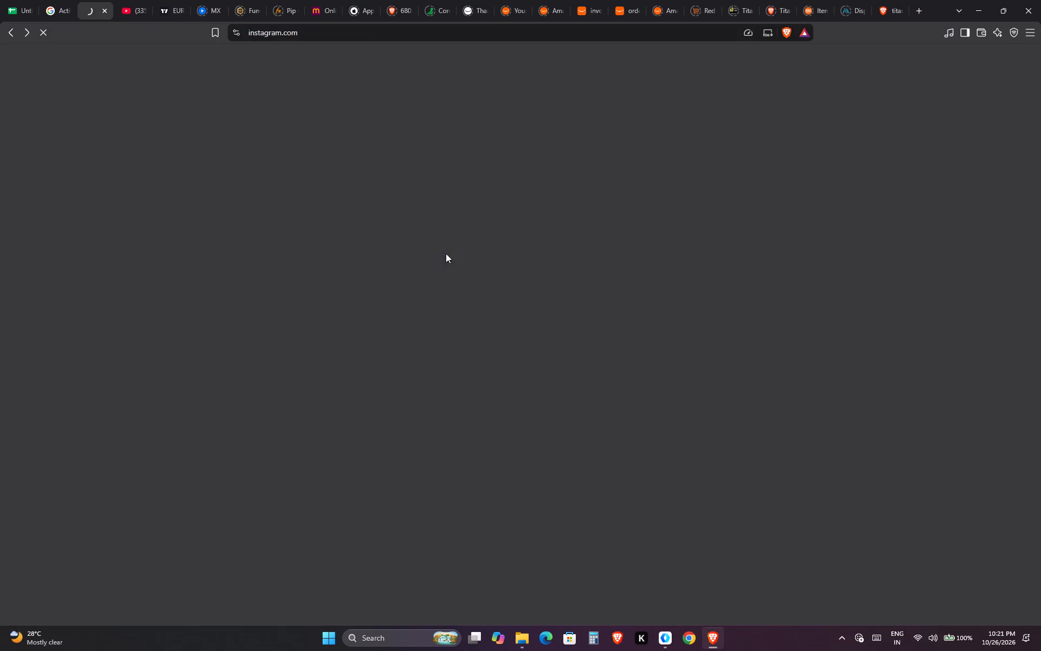
key("ctrl+shift+Tab")
key("ctrl+shift+Tab")
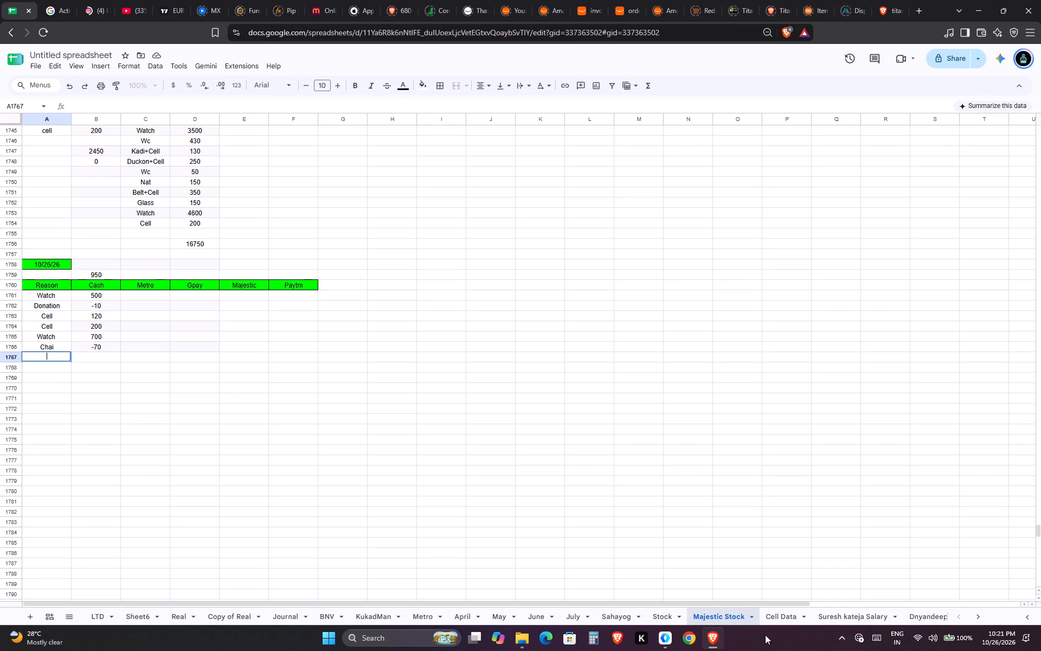
left_click(780, 609)
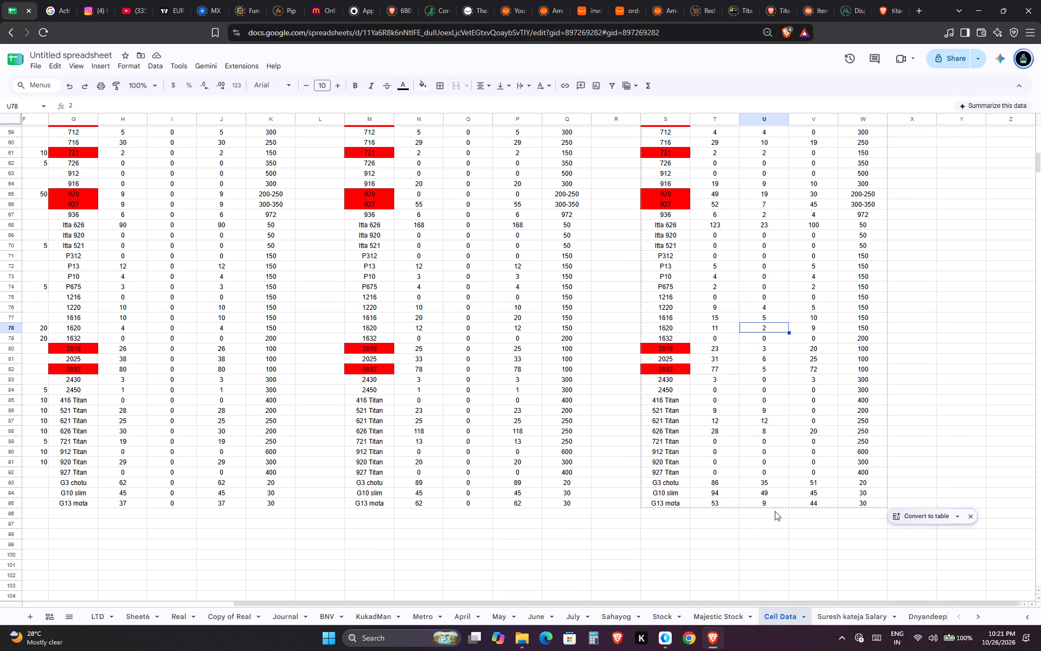
scroll(775, 511, "up", 1)
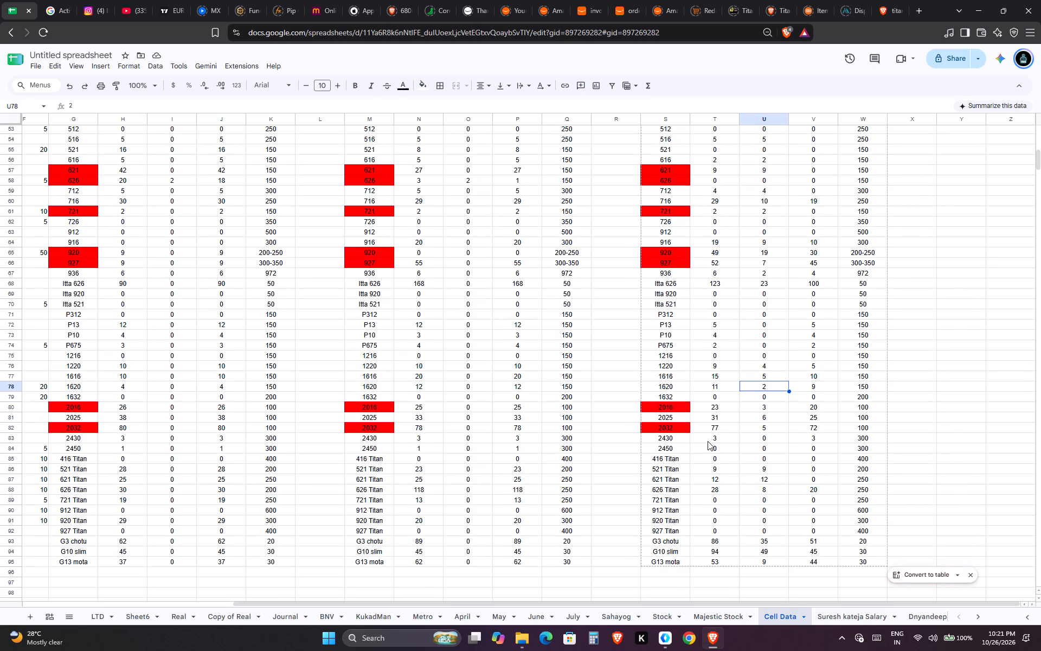
scroll(696, 381, "up", 1)
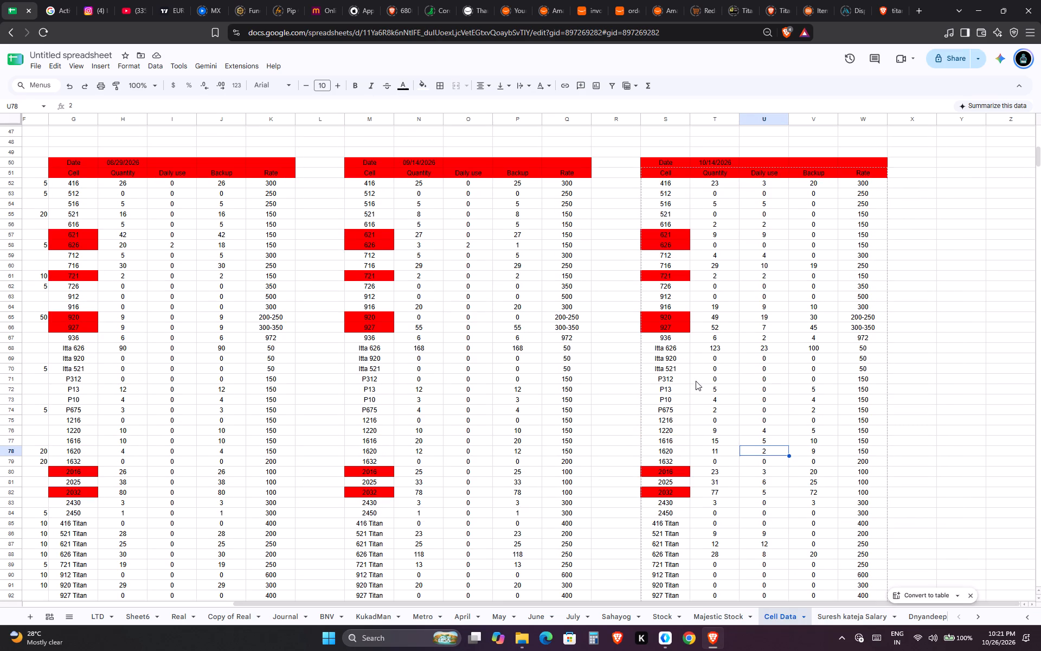
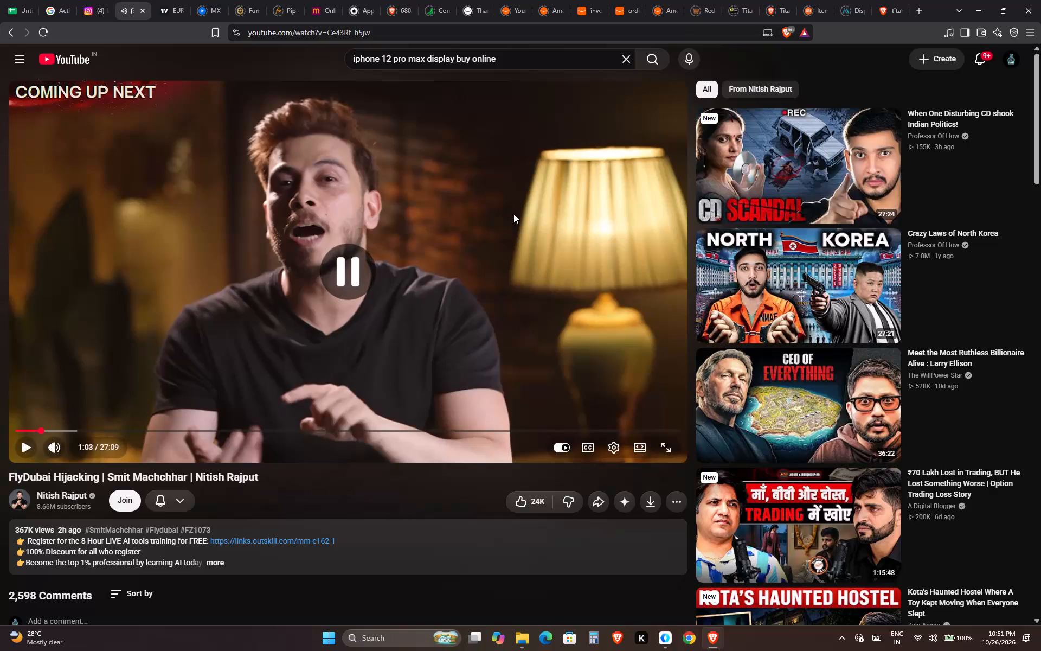
Return to the spreadsheet's Majestic Stock sheet and review the reasons and cash amounts entered for 10/26/26.
key("ctrl+shift+Tab")
key("ctrl+shift+Tab")
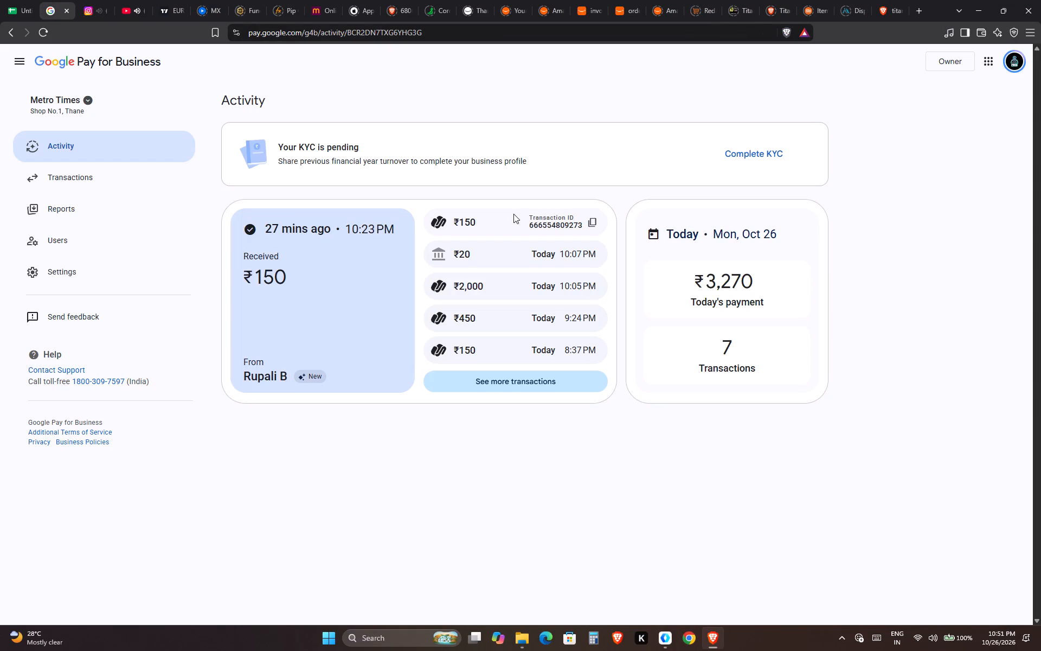
key("ctrl+shift+Tab")
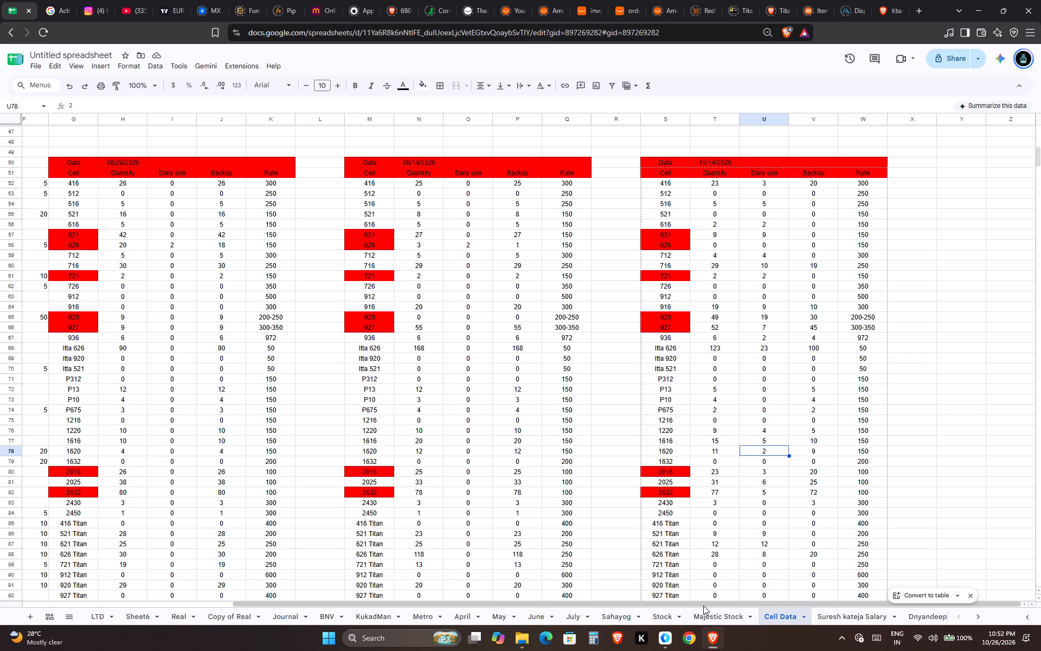
left_click(703, 605)
left_click(704, 616)
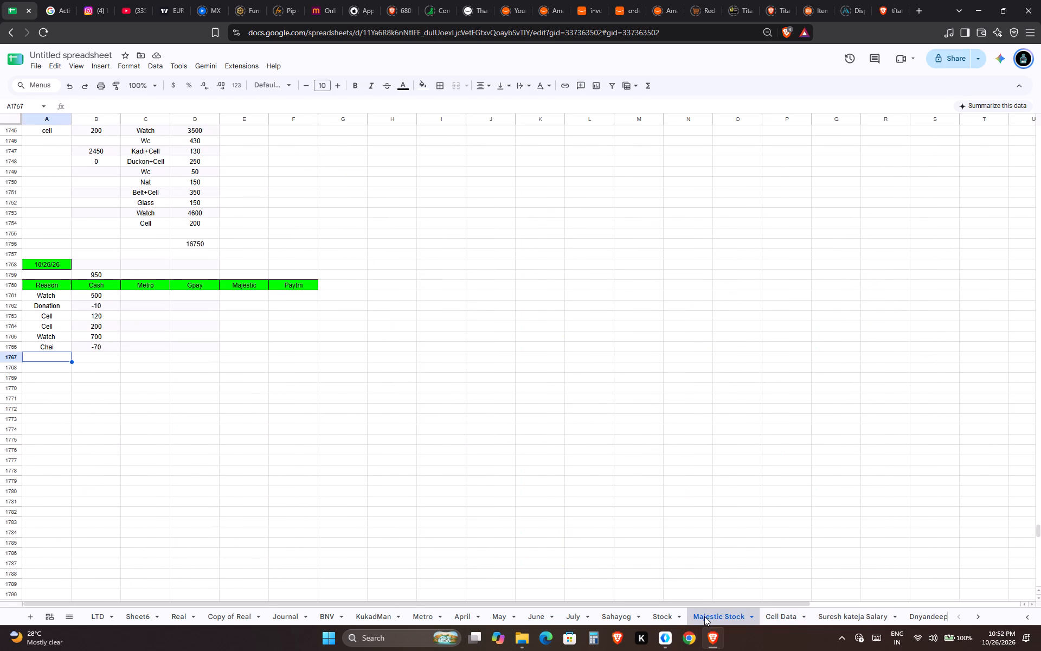
key("Left")
key("Right")
key("Up")
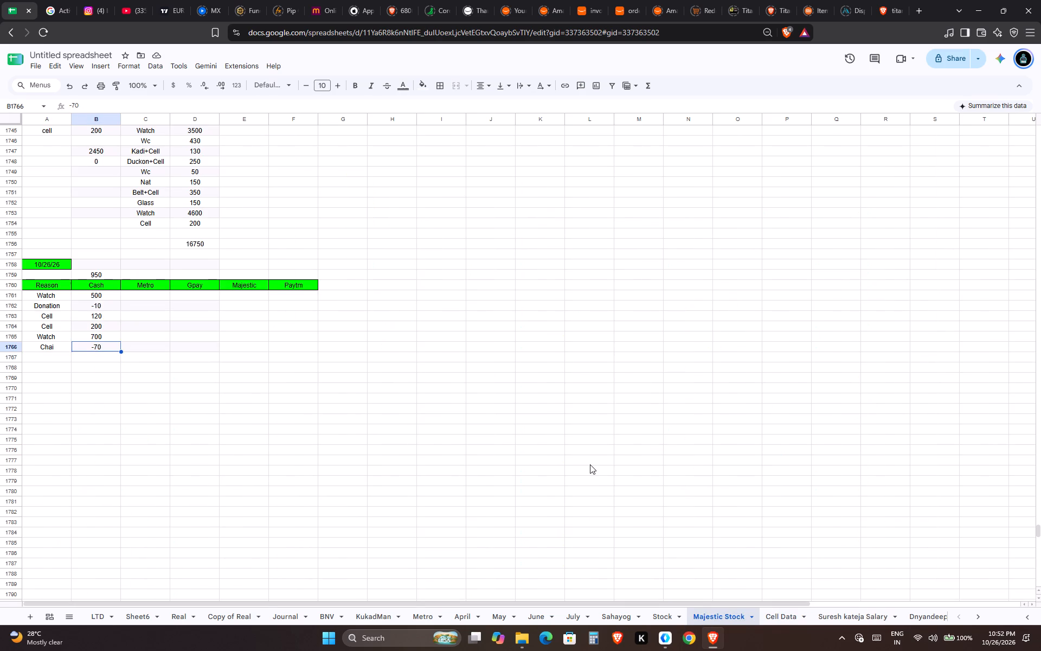
key("ctrl+Up")
key("Down")
key("Down")
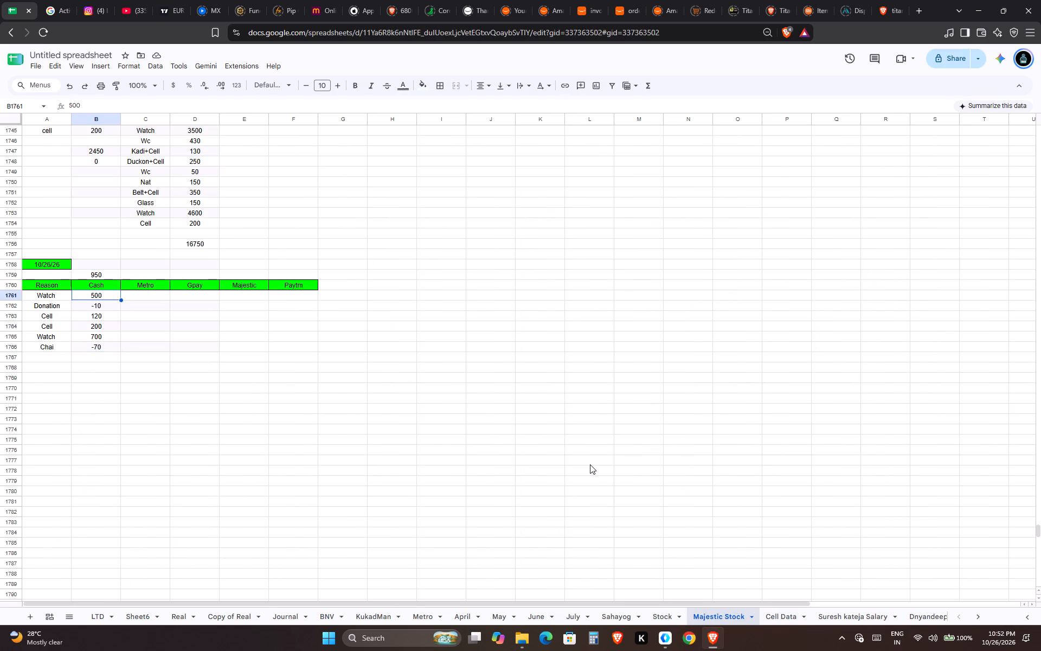
key("ctrl+Down")
key("Left")
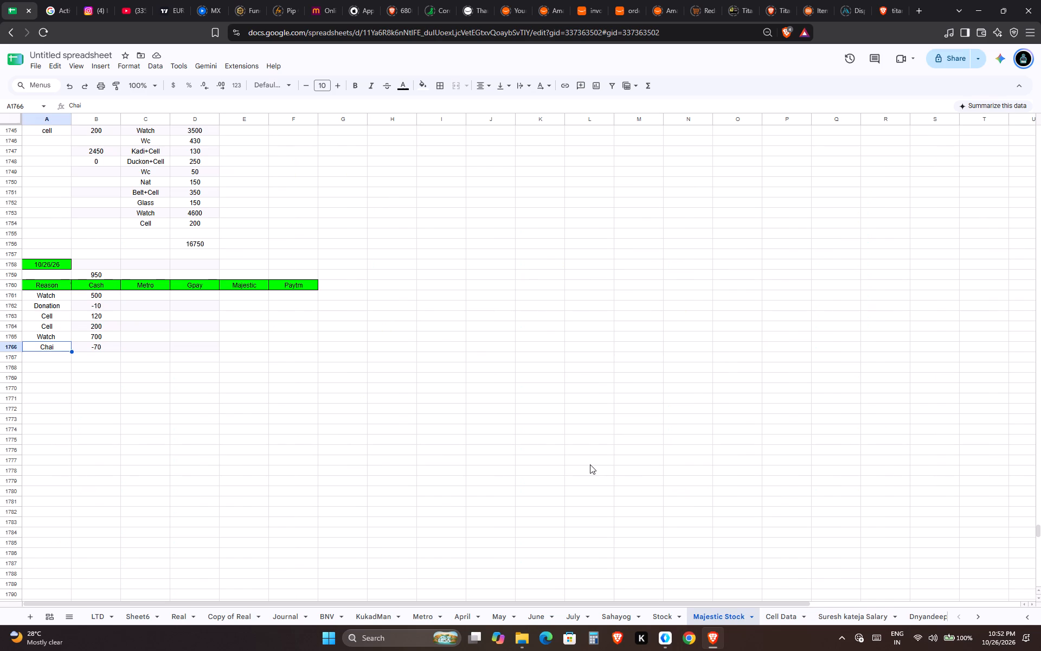
key("Down")
key("Right")
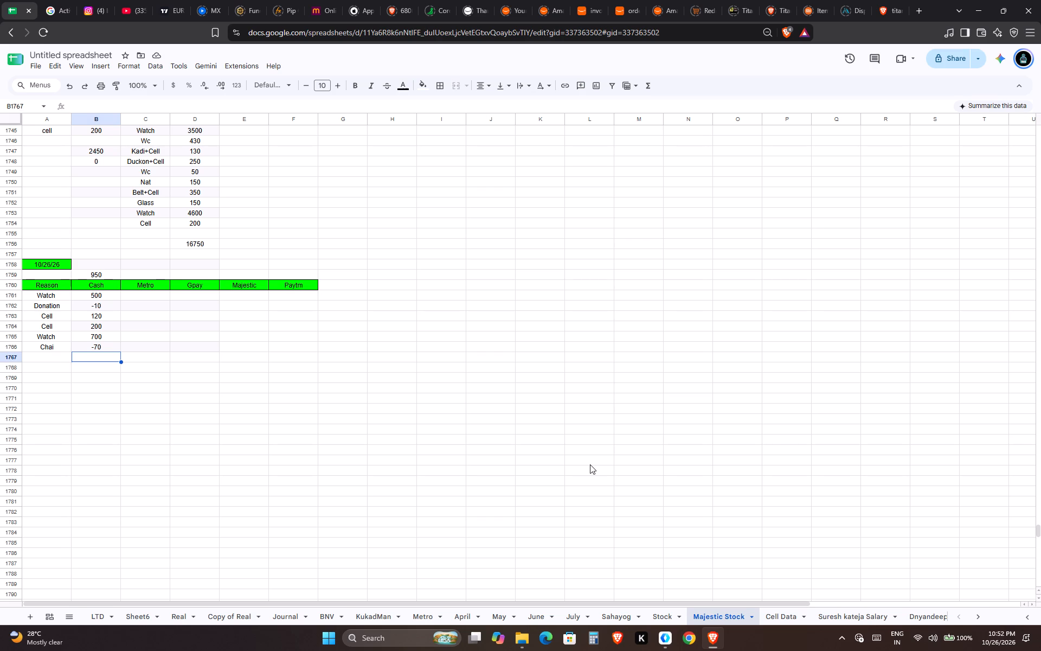
Open the full transaction list in Google Pay for Business to read the 10/26/26 payments.
key("ctrl+Tab")
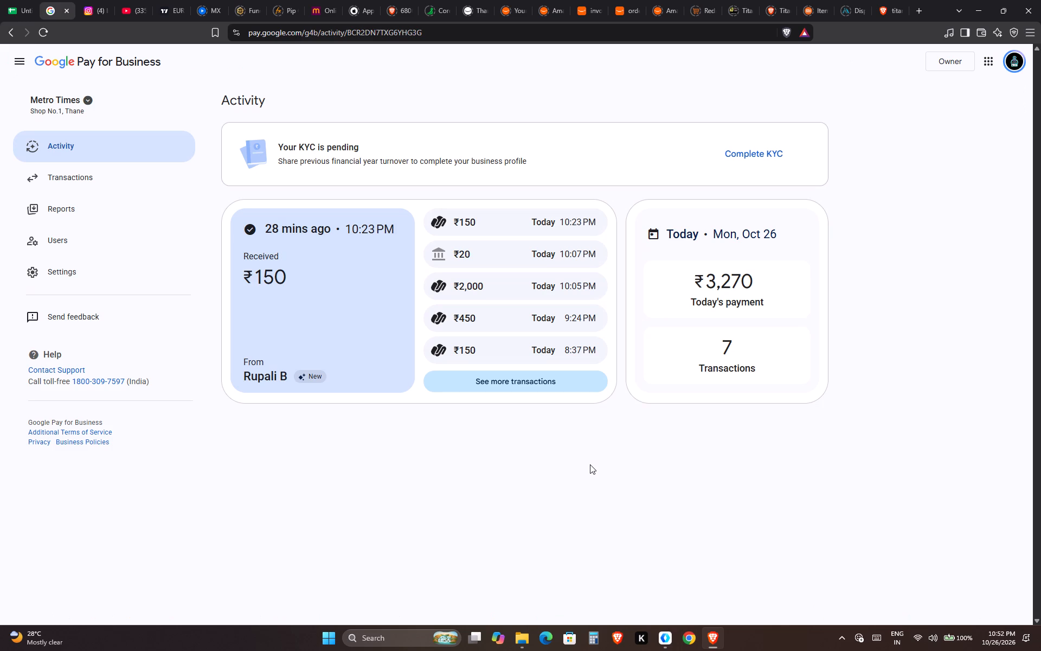
left_click(575, 380)
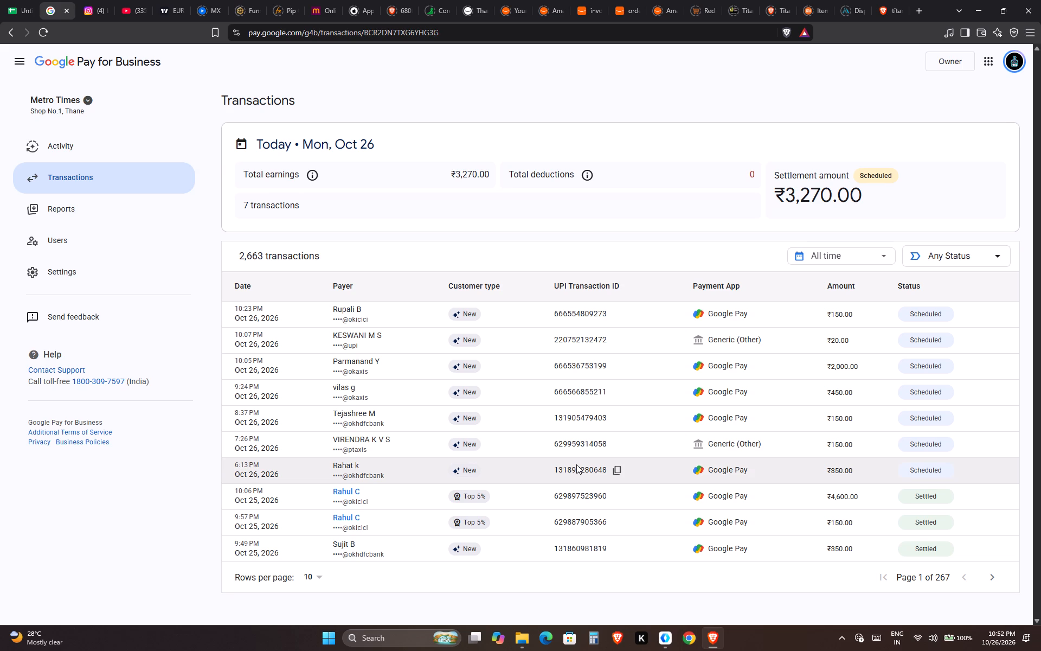
Enter the first three 10/26/26 payments, 350, 150 and 150, in the Gpay column from row 1761 of Majestic Stock.
key("ctrl+shift+Tab")
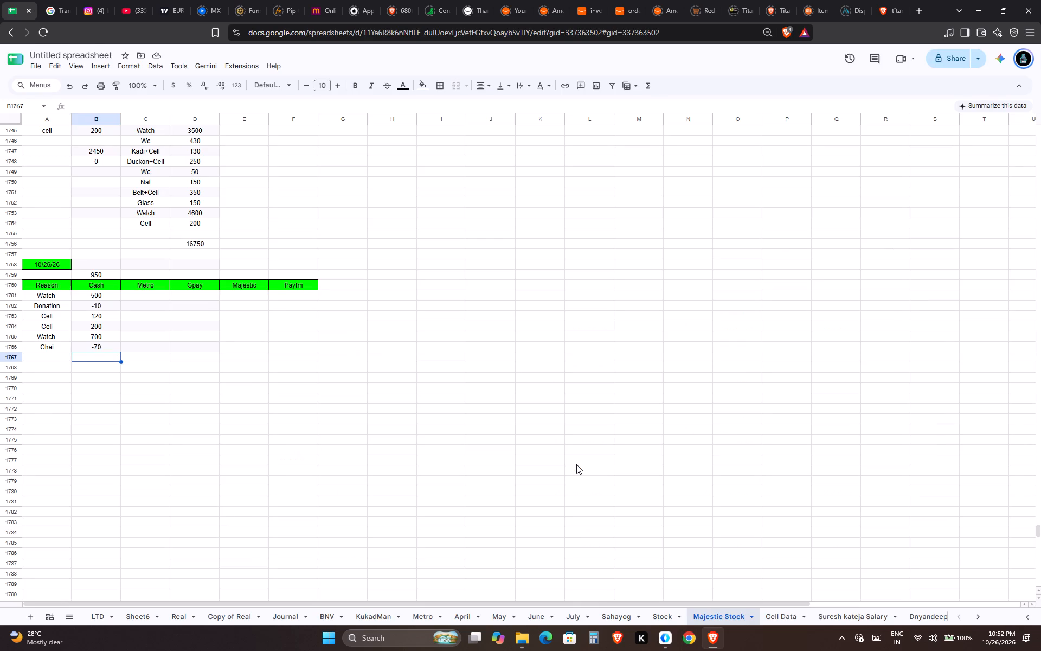
key("ctrl+Left")
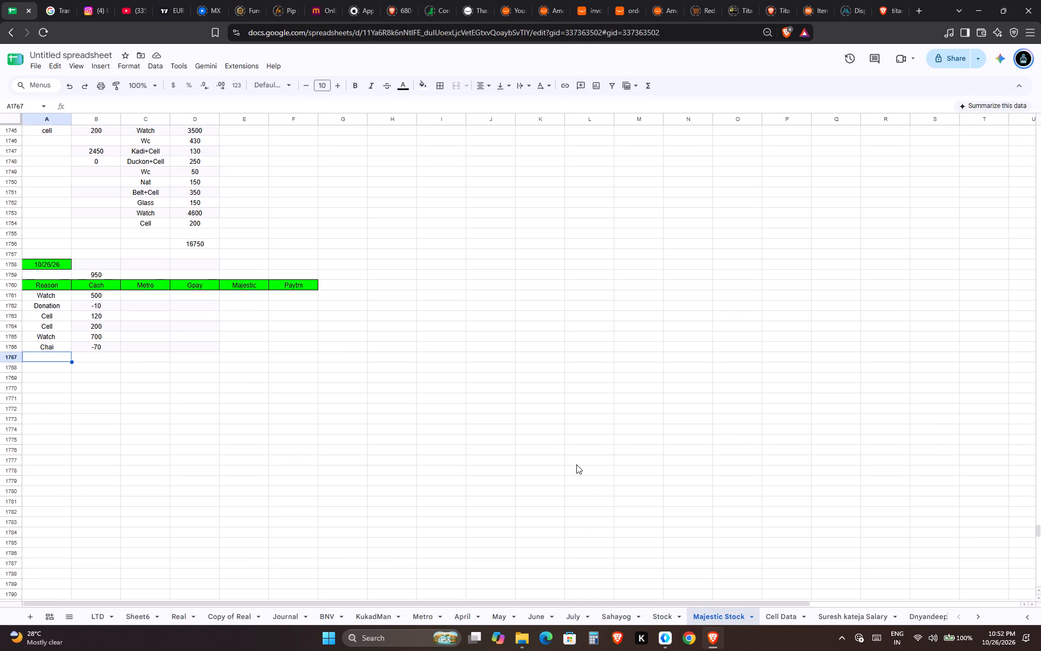
key("ctrl+Left")
key("ctrl+Left")
key("ctrl+Left")
key("Right")
key("Right")
key("ctrl+Up")
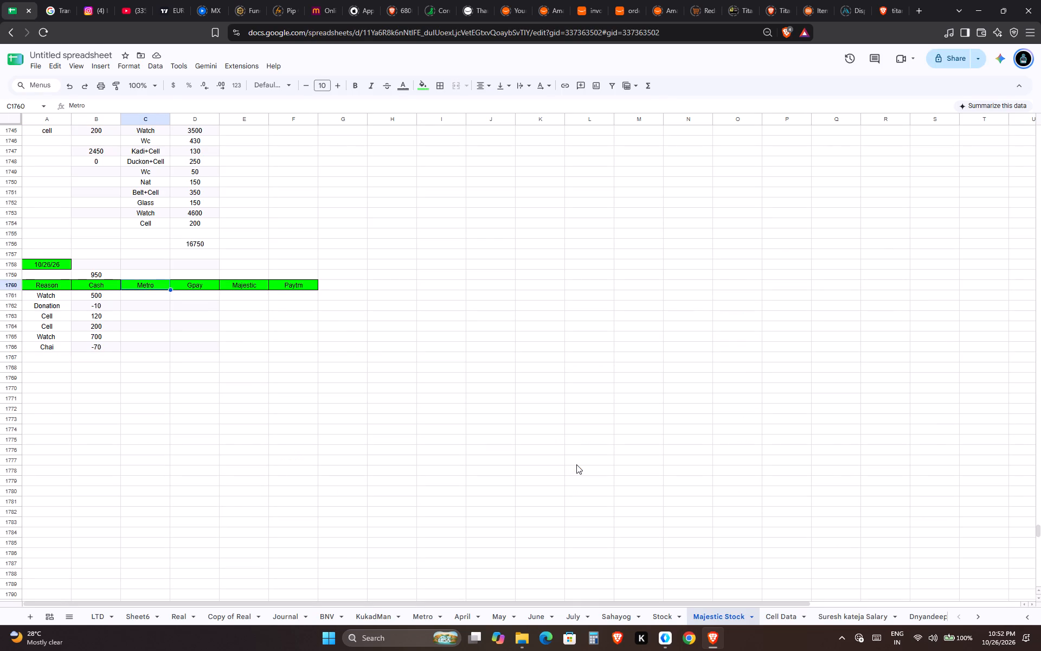
key("Down")
key("ctrl+Tab")
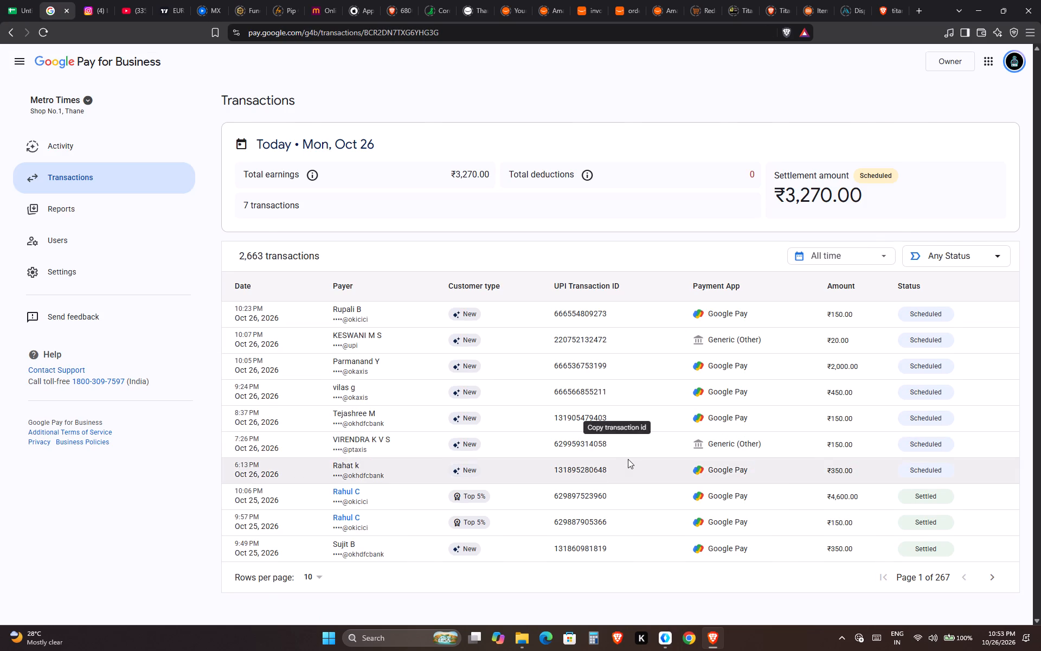
key("ctrl+shift+Tab")
key("Right")
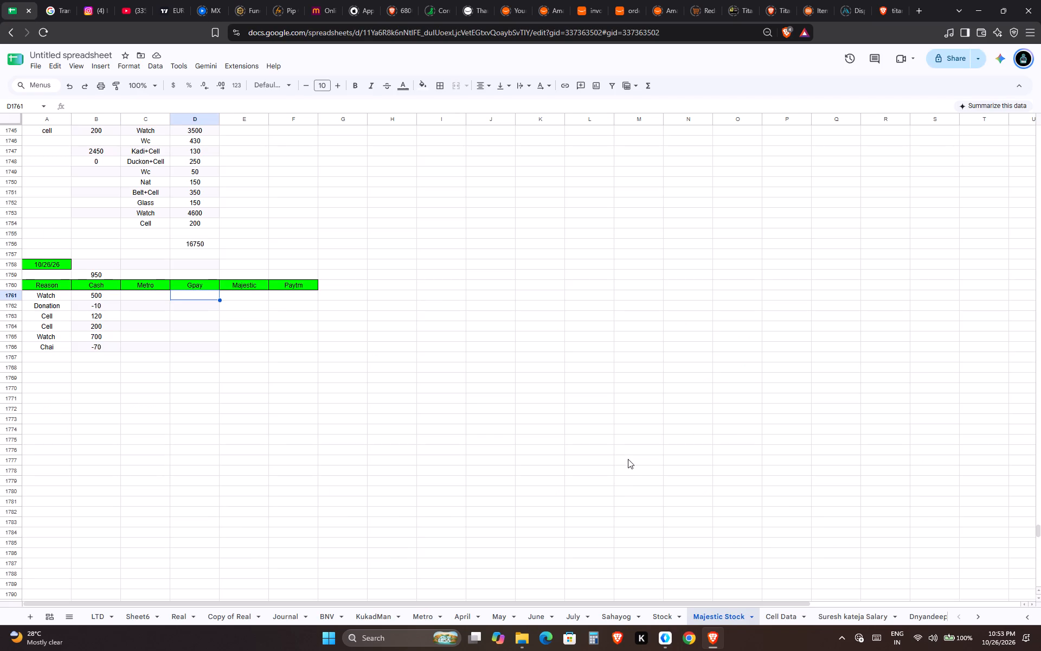
type("350")
key("Return")
type("150")
key("Return")
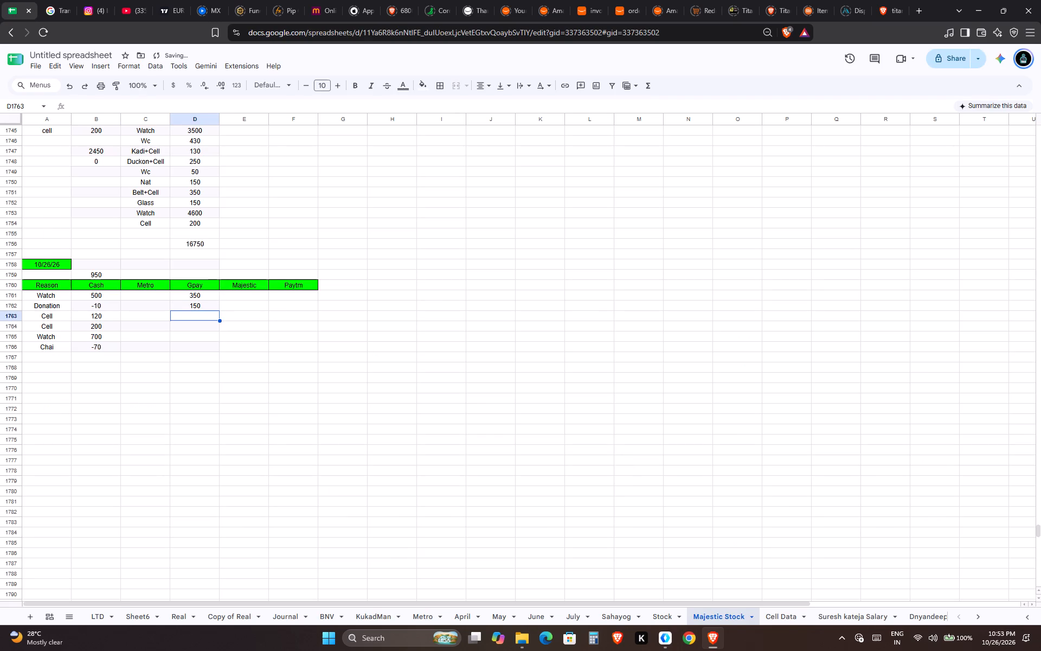
type("150")
key("Return")
Check the remaining Google Pay transactions and enter 450, 2000, 20 and 150 in Gpay rows 1764 to 1767.
key("ctrl+Tab")
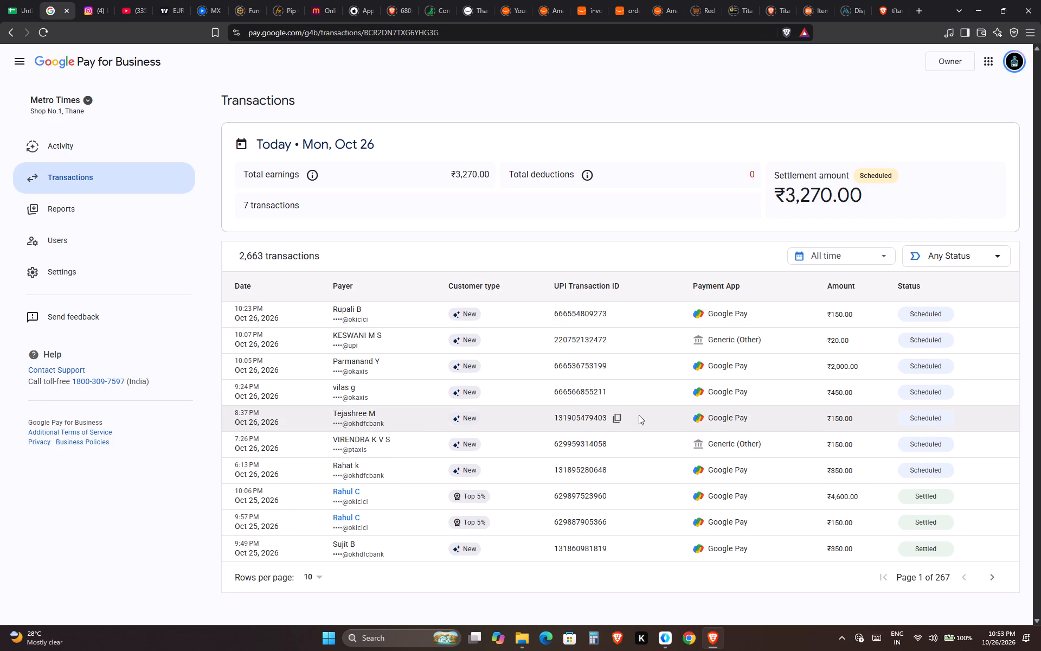
key("ctrl+shift+Tab")
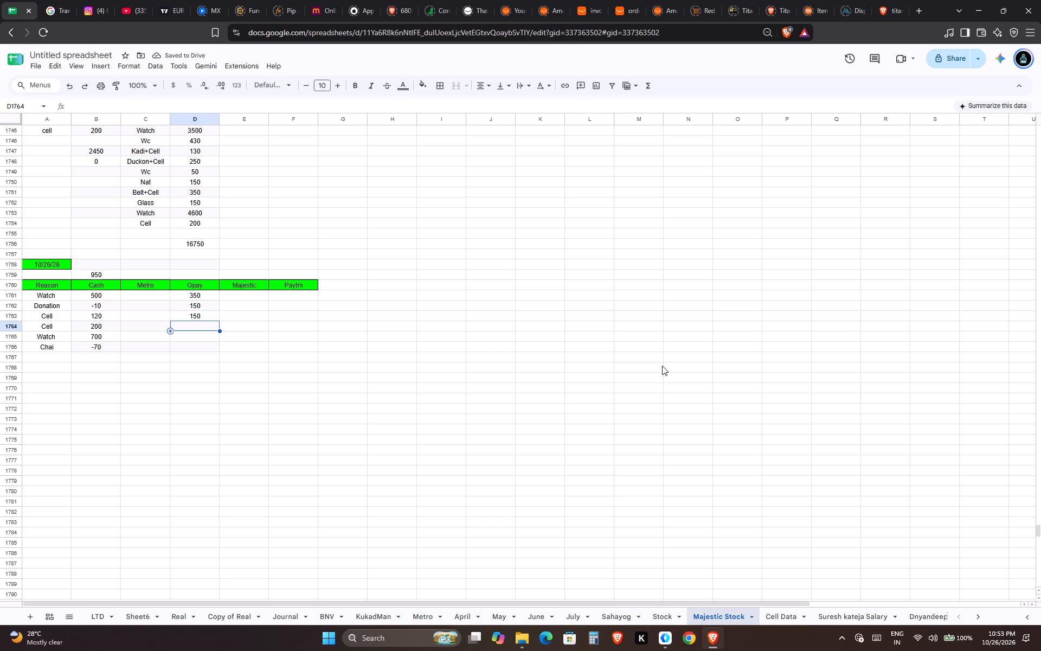
type("40")
key("BackSpace")
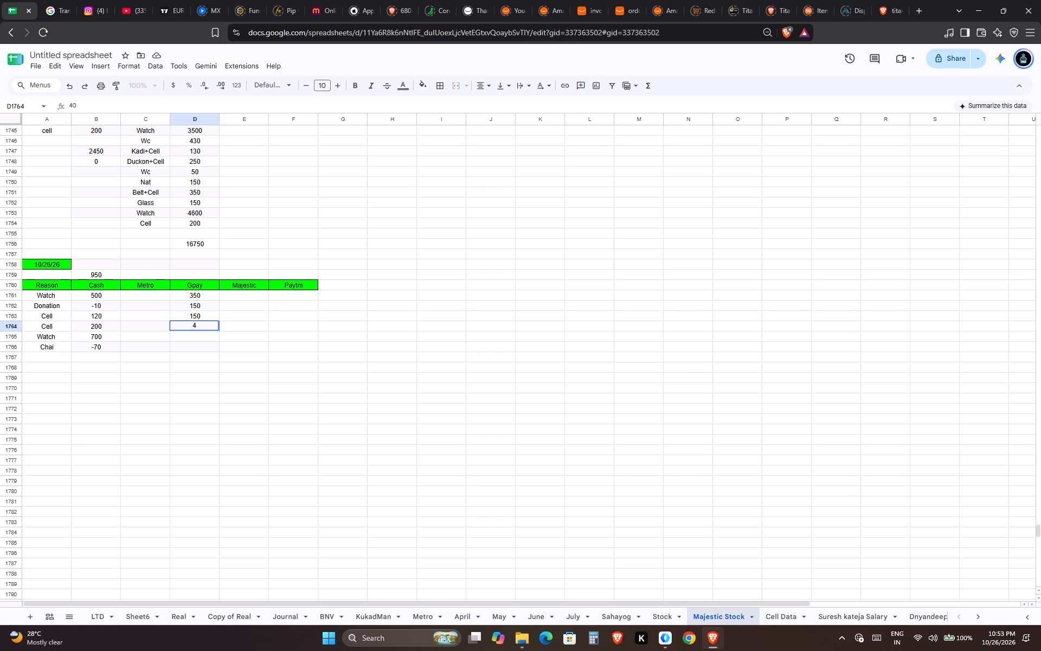
type("50")
key("Down")
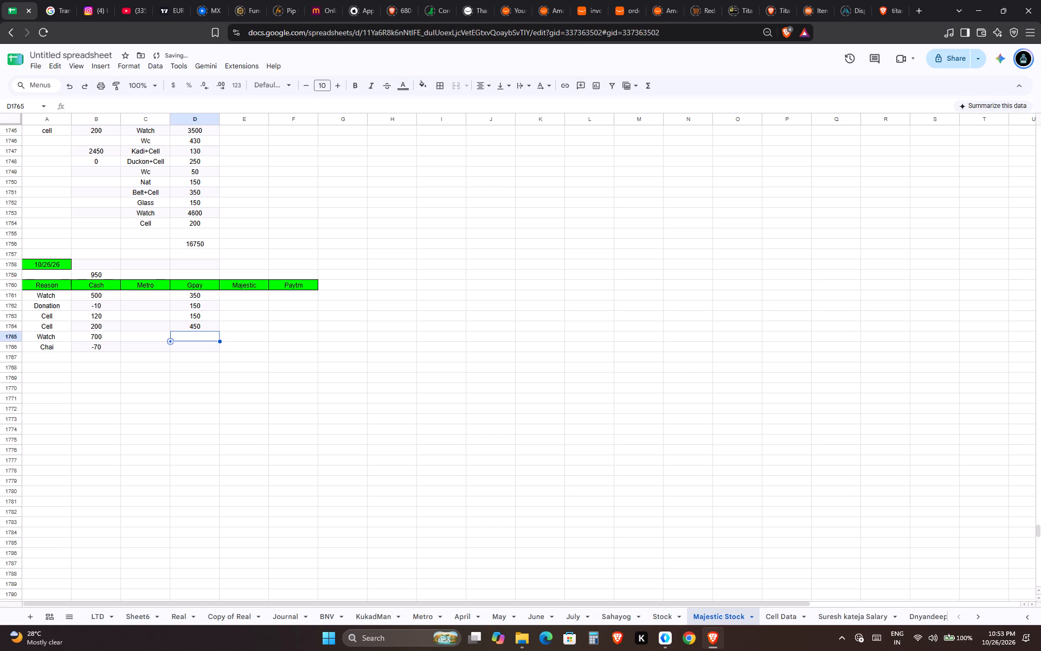
type("2000")
key("Return")
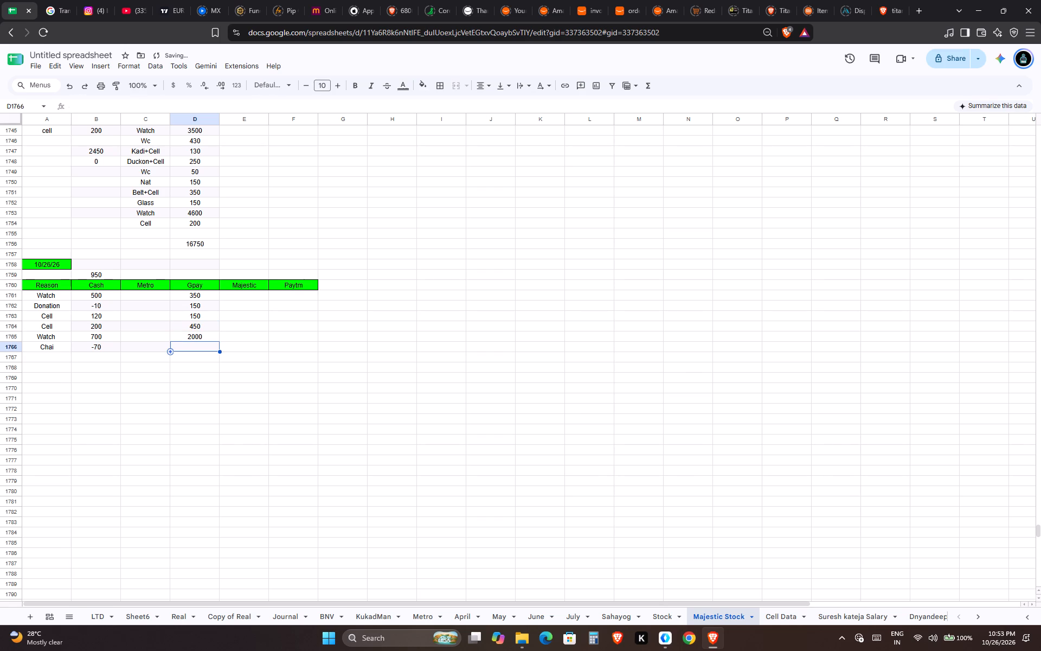
key("ctrl+Tab")
key("ctrl+shift+Tab")
type("20")
key("Return")
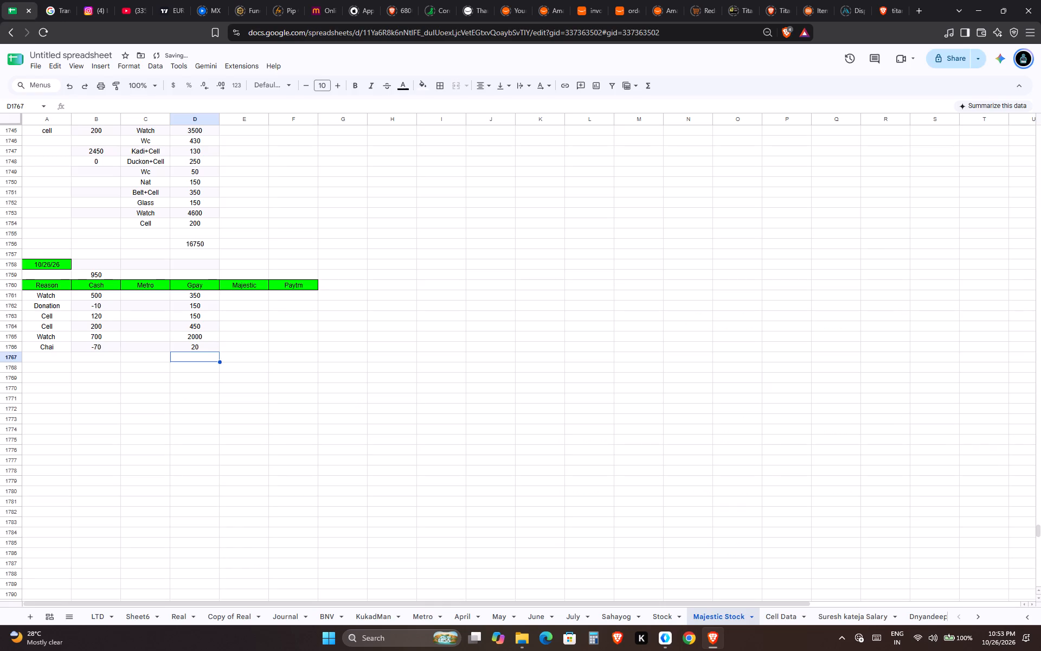
type("150")
key("Return")
Label the 150 Gpay payment in row 1767 as Cell in the Metro column.
key("Left")
key("Up")
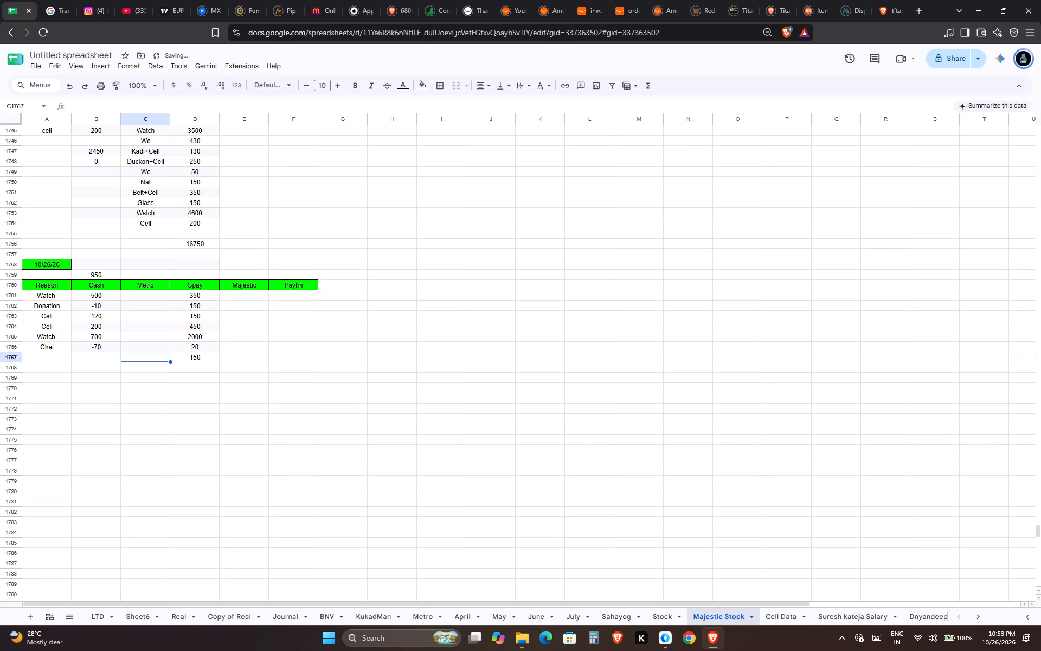
key("ctrl+Up")
key("Down")
key("Down")
key("Down")
key("Right")
key("ctrl+Down")
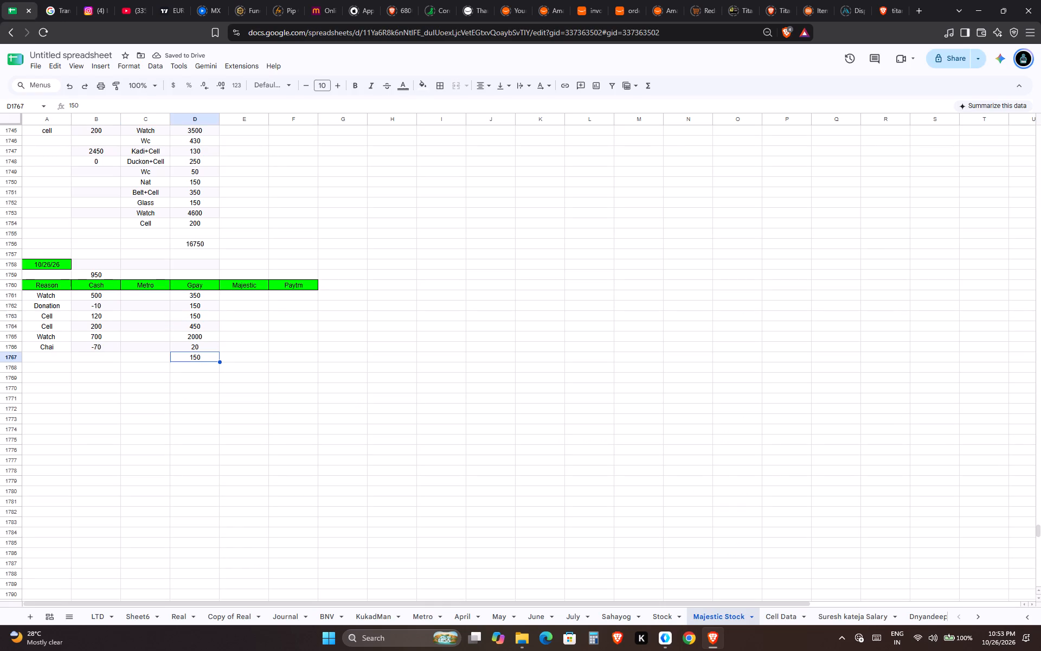
key("Left")
type("Cell")
key("Tab")
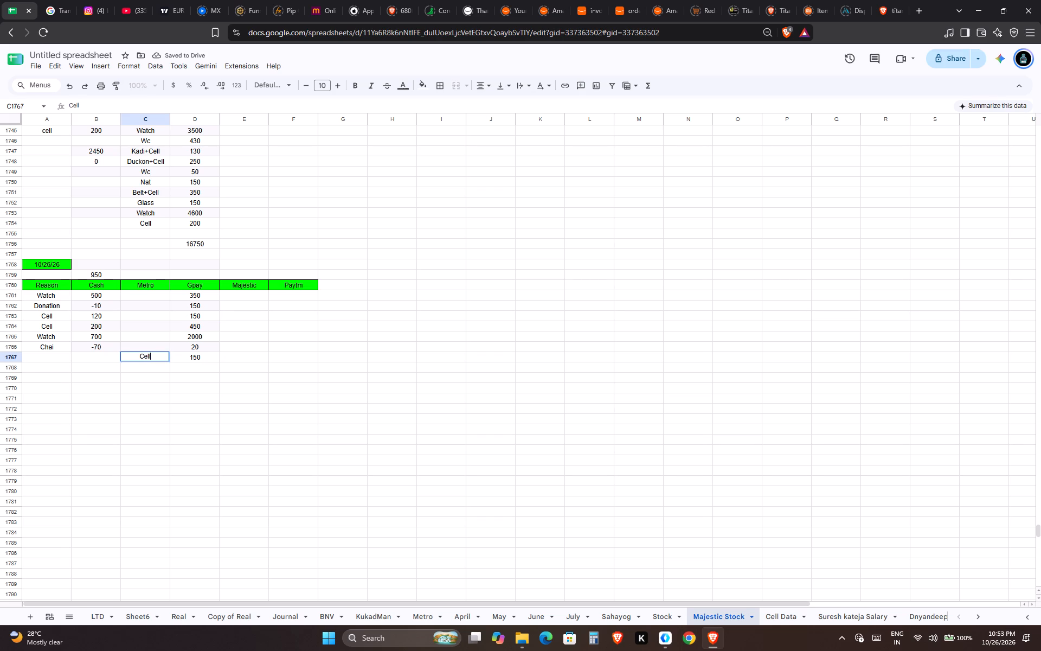
Label the 20 Gpay payment in row 1766 as Loop in the Metro column.
key("Up")
key("Left")
type("Lloo[")
key("BackSpace")
key("BackSpace")
key("BackSpace")
key("BackSpace")
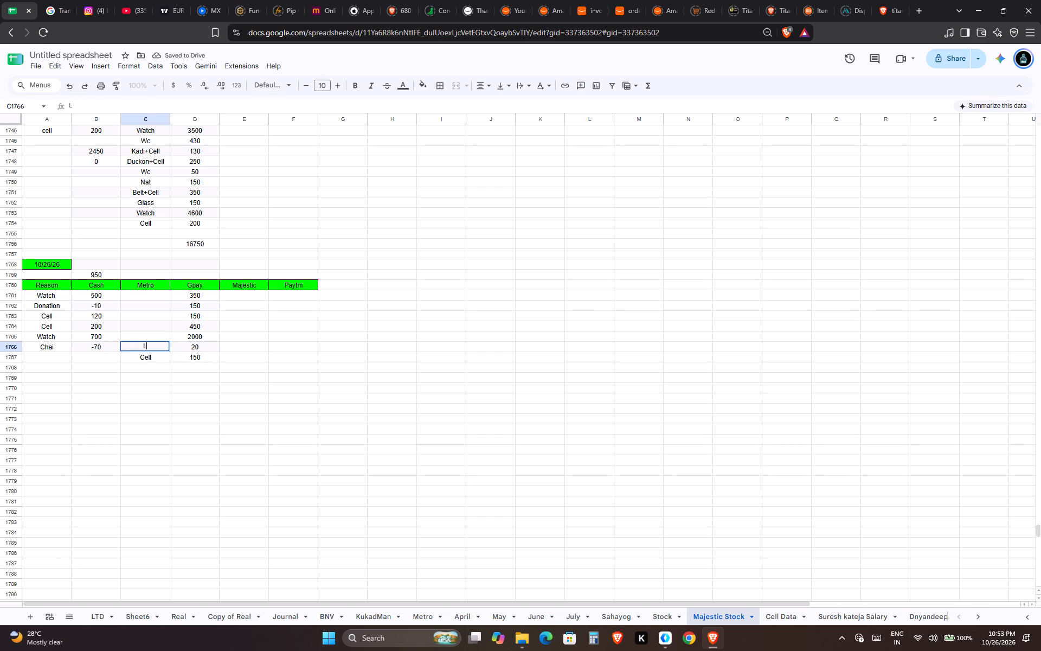
type("oop")
key("Up")
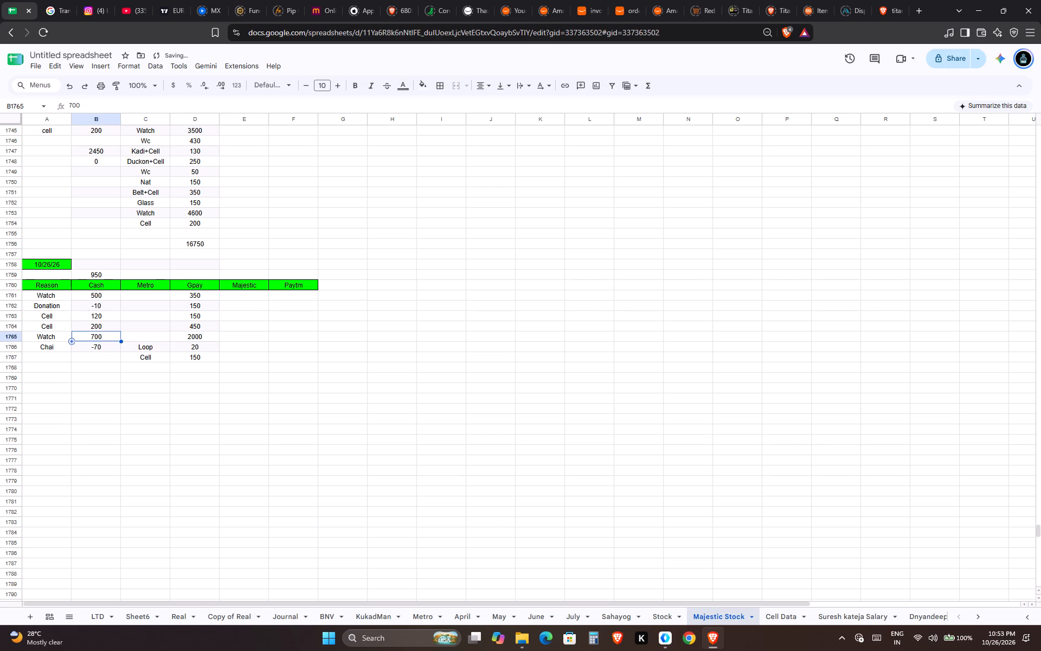
Label the 2000 Gpay payment as Watch and the 450 payment as Wc in the Metro column.
key("Left")
key("Right")
type("Watch")
key("Right")
key("Up")
key("Left")
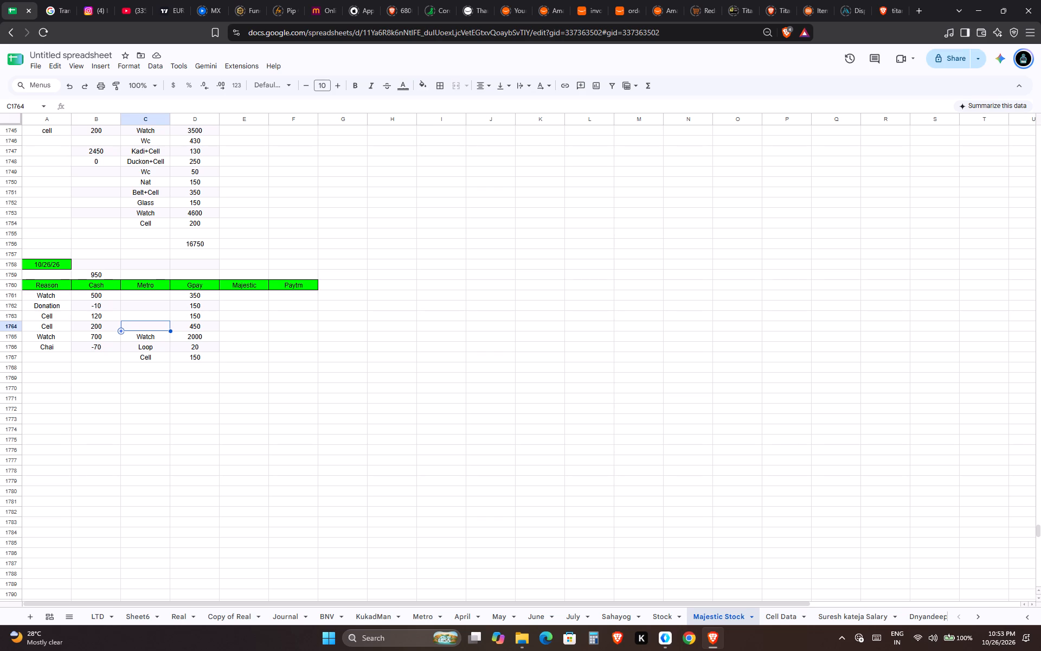
type("Wc")
Label the 350 and two 150 Gpay payments in rows 1761 to 1763 as Cell in the Metro column.
key("Up")
key("shift+c")
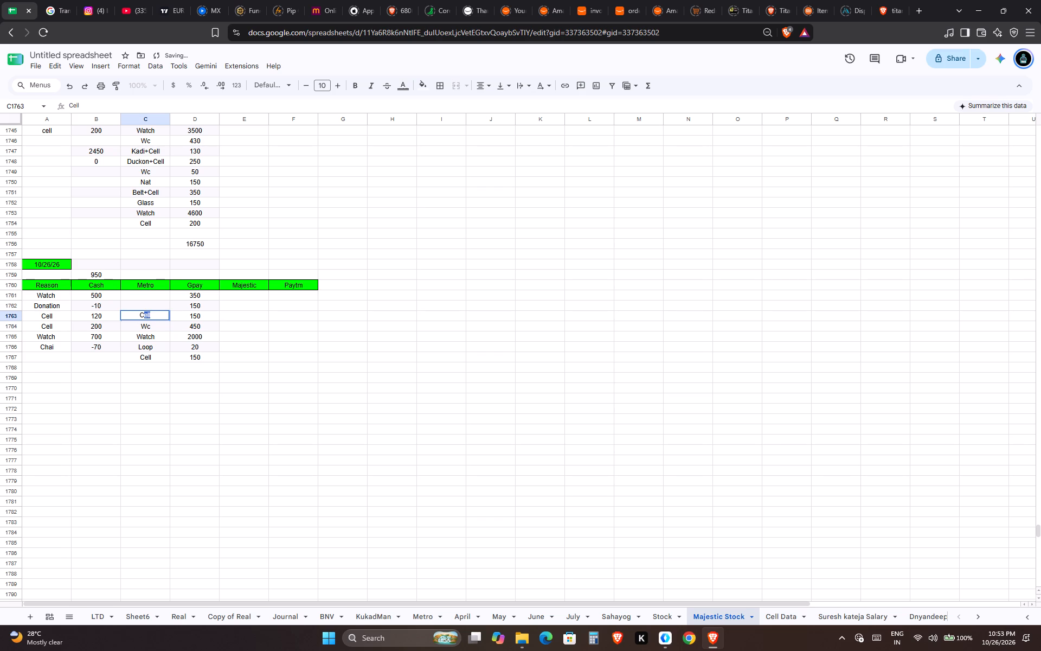
key("Up")
key("shift+c")
key("Up")
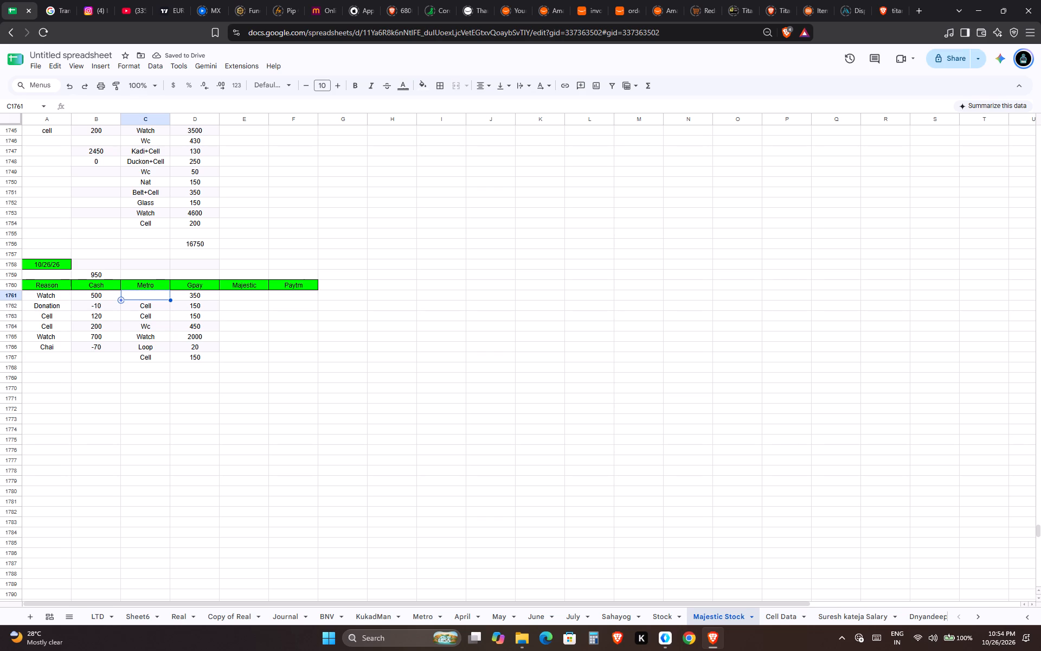
key("shift+c")
key("Down")
Check the sum of the 10/26/26 Gpay amounts against the day's total in Google Pay for Business.
key("Right")
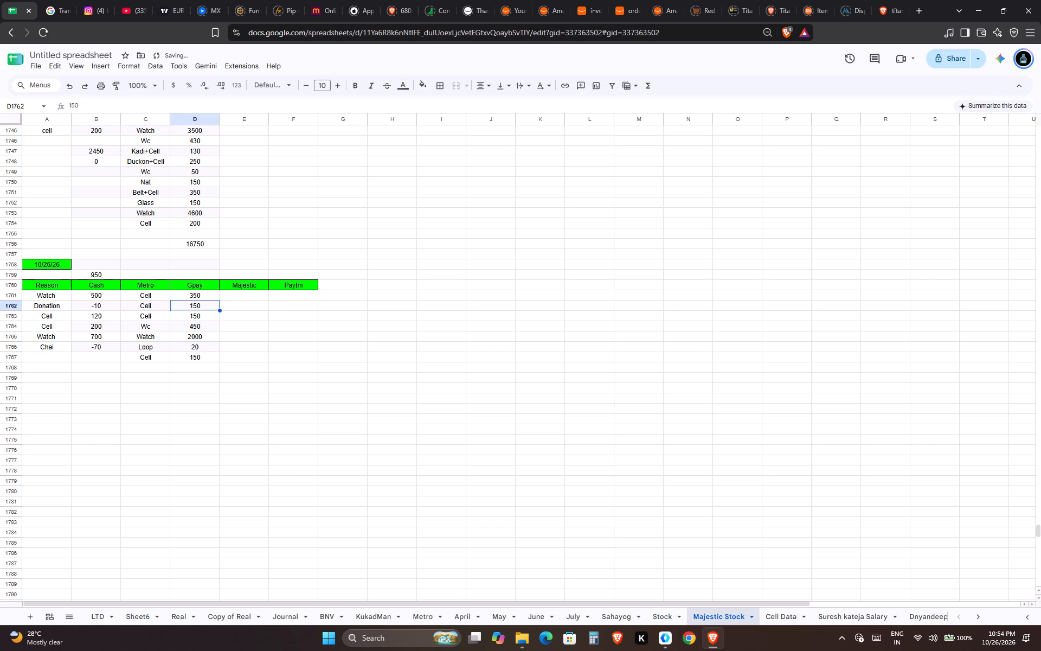
key("Up")
key("ctrl+shift+Down")
key("ctrl+Down")
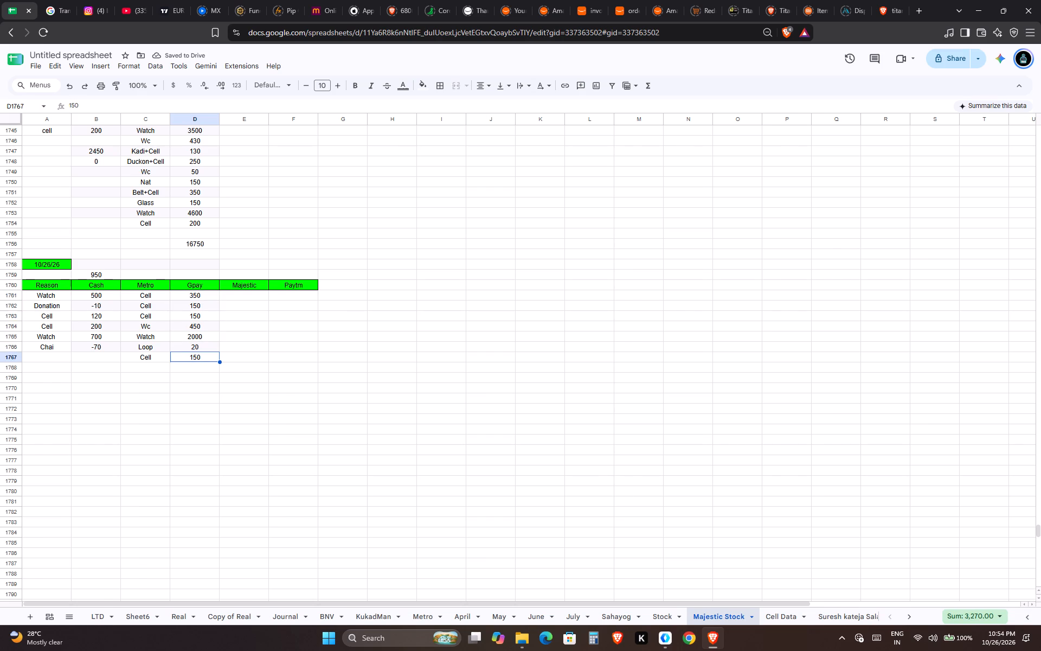
key("ctrl+Tab")
key("ctrl+shift+Tab")
Select the empty Cash cell B1768 below the 10/26/26 entries.
key("Left")
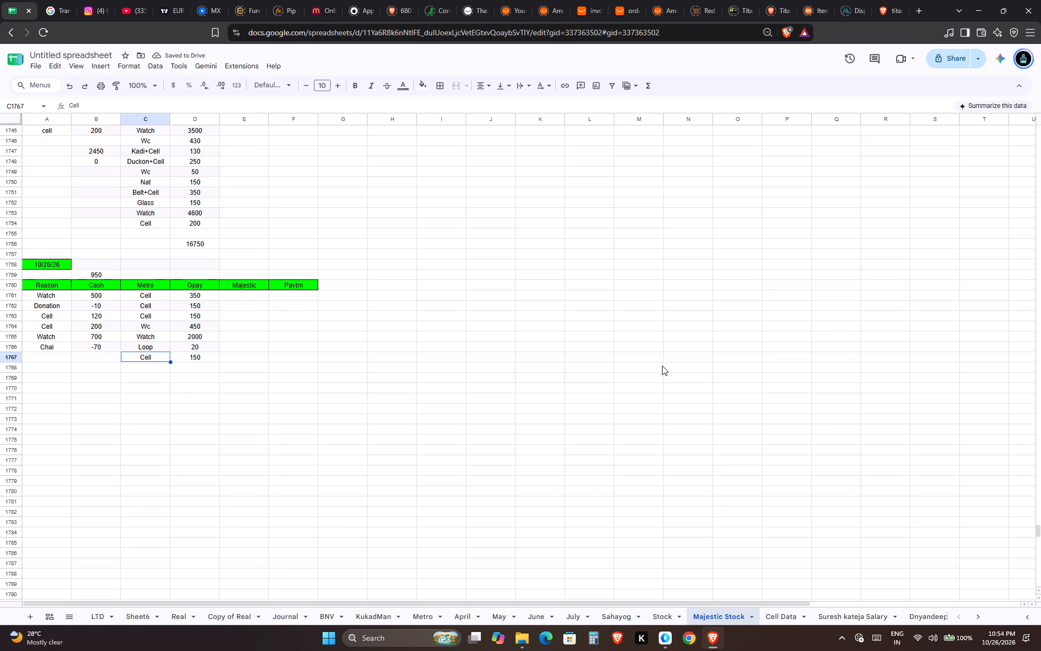
key("Left")
key("Down")
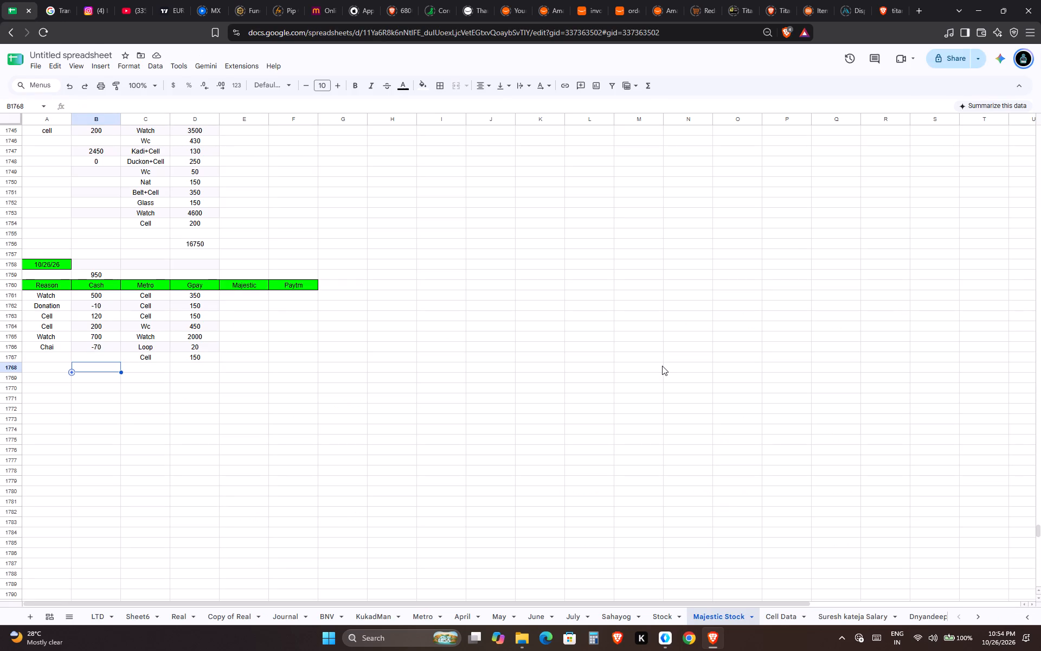
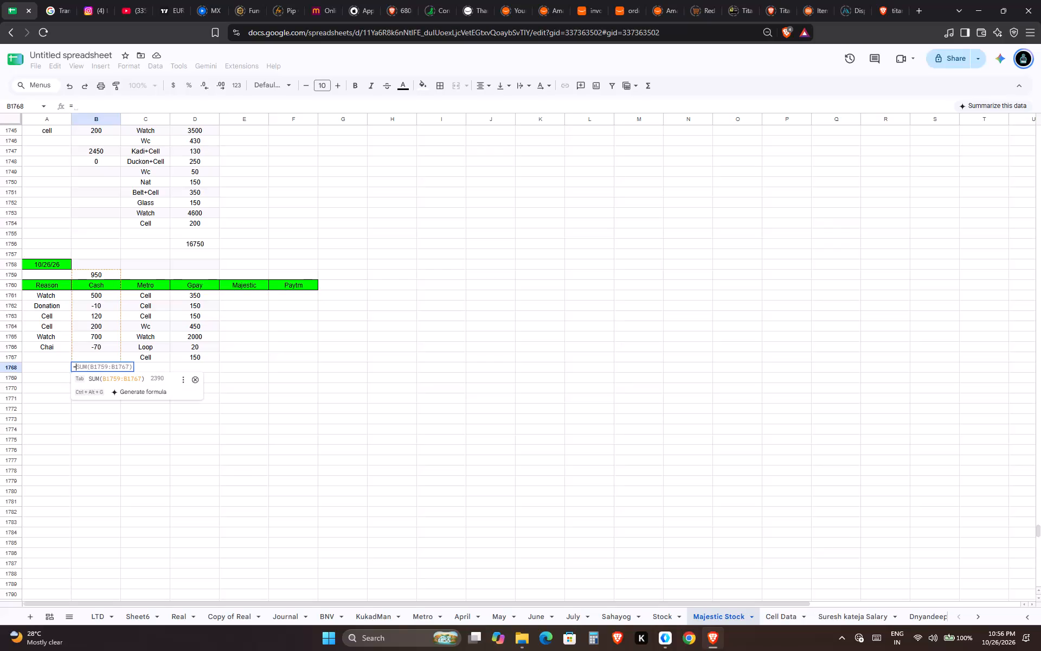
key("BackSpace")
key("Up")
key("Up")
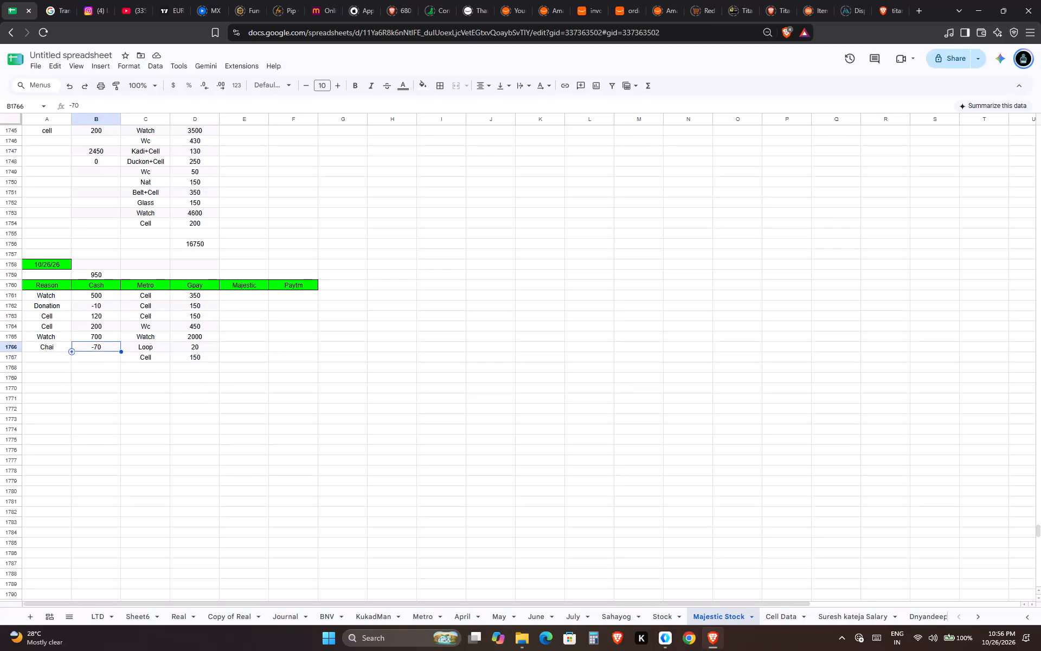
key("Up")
Total the 10/26/26 cash in B1771 with a SUM formula covering B1759 through the blank cells down to B1770.
key("Down")
key("Down")
key("Down")
key("Down")
key("Down")
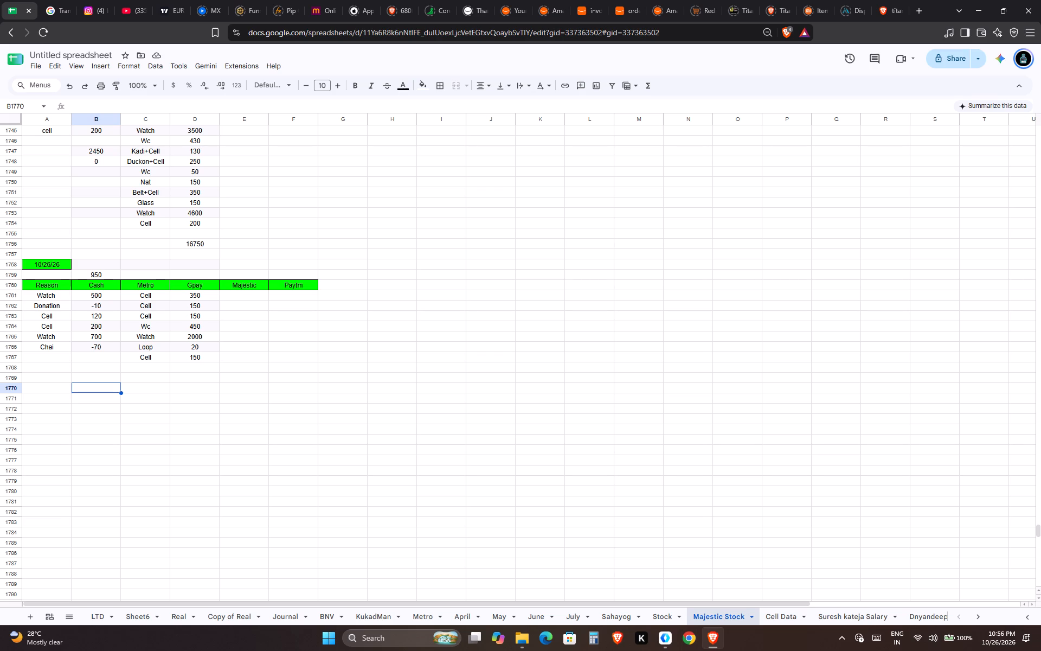
key("Down")
type("=sum")
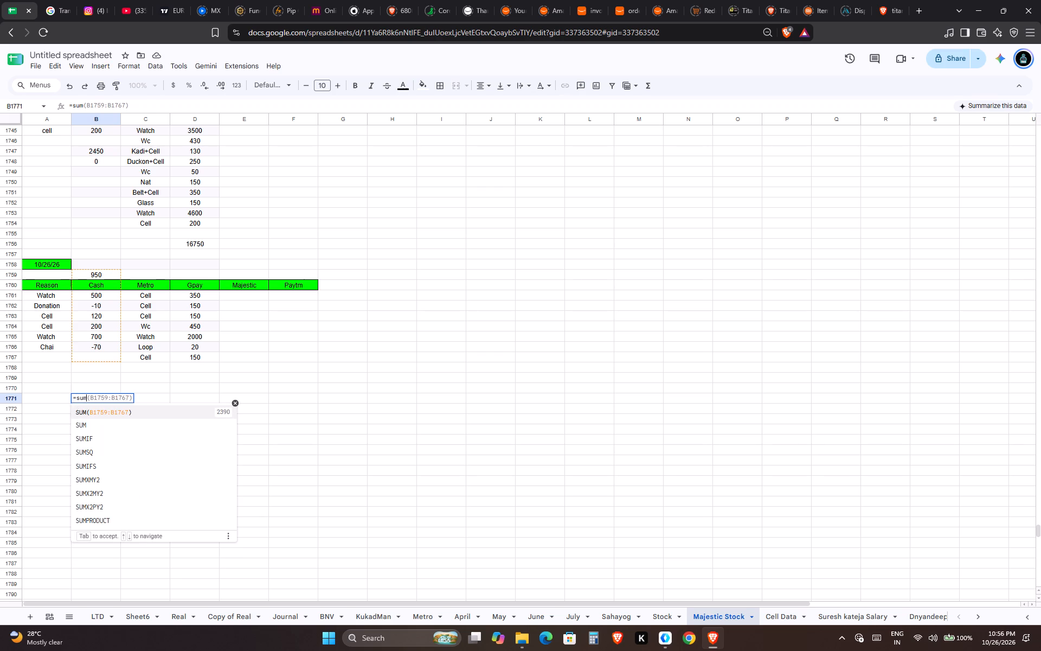
key("Down")
key("Tab")
key("ctrl+Up")
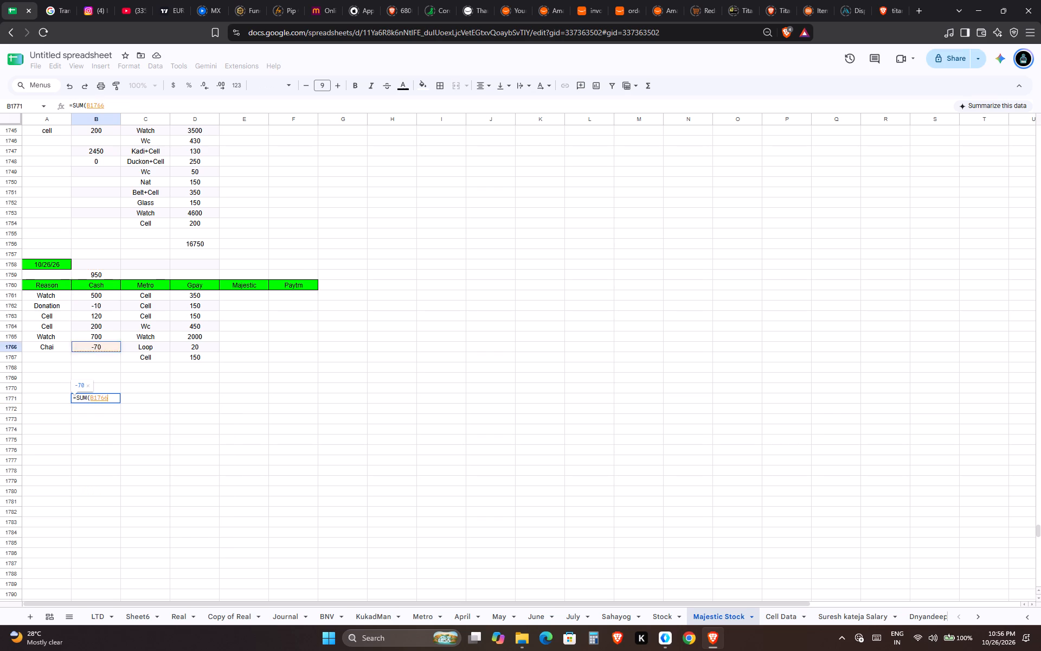
key("ctrl+Up")
key("Down")
key("Down")
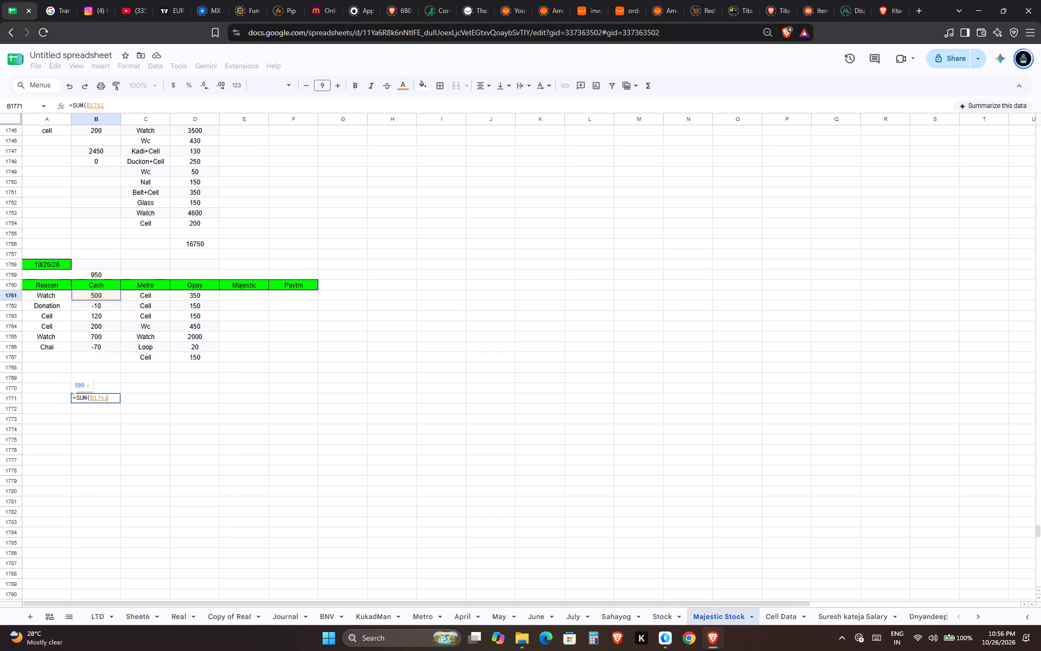
key("ctrl+shift+Down")
key("ctrl+Up")
key("ctrl+shift+Down")
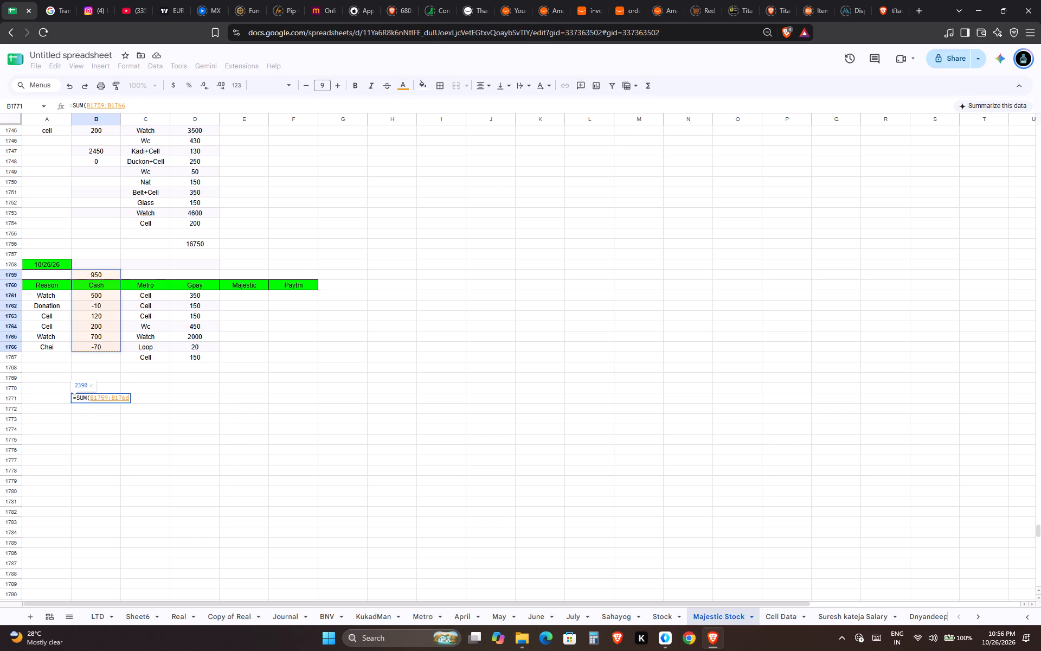
key("shift+Down")
key("shift+Down")
key("shift+Down")
key("shift+Down")
key("Return")
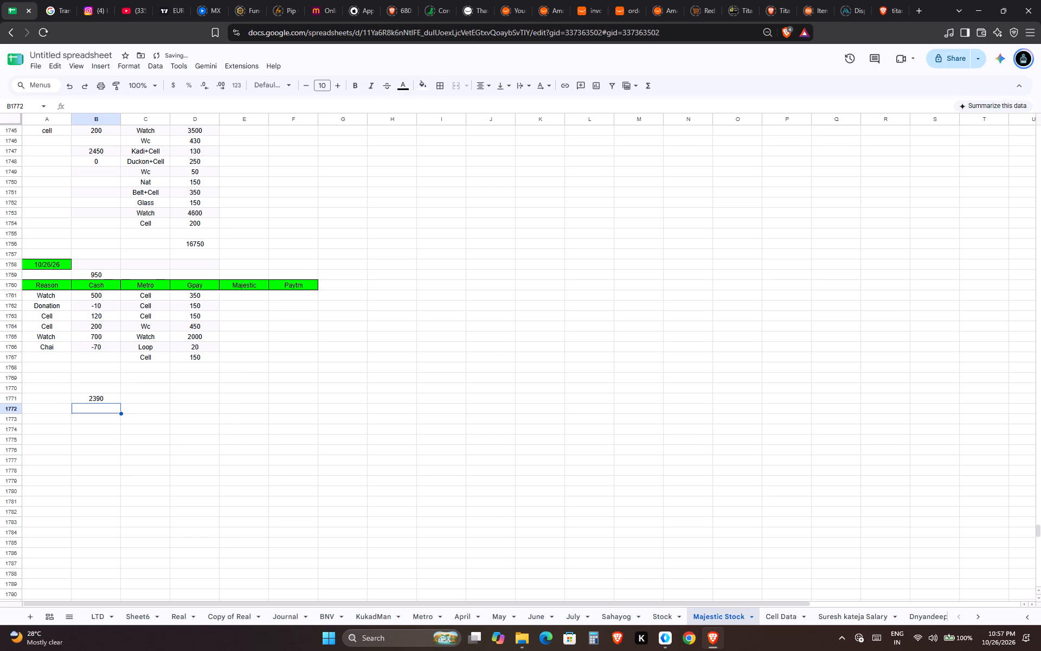
Build a formula in B1772 that subtracts 500 and 200 from the cash total in B1771.
key("equal")
key("Up")
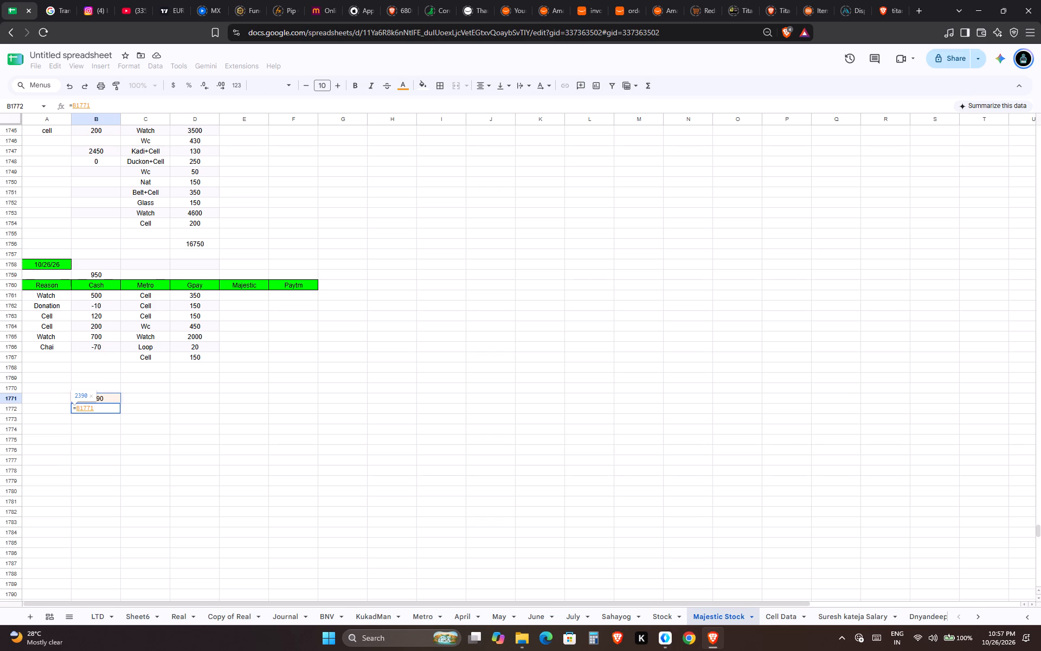
key("minus")
type("500")
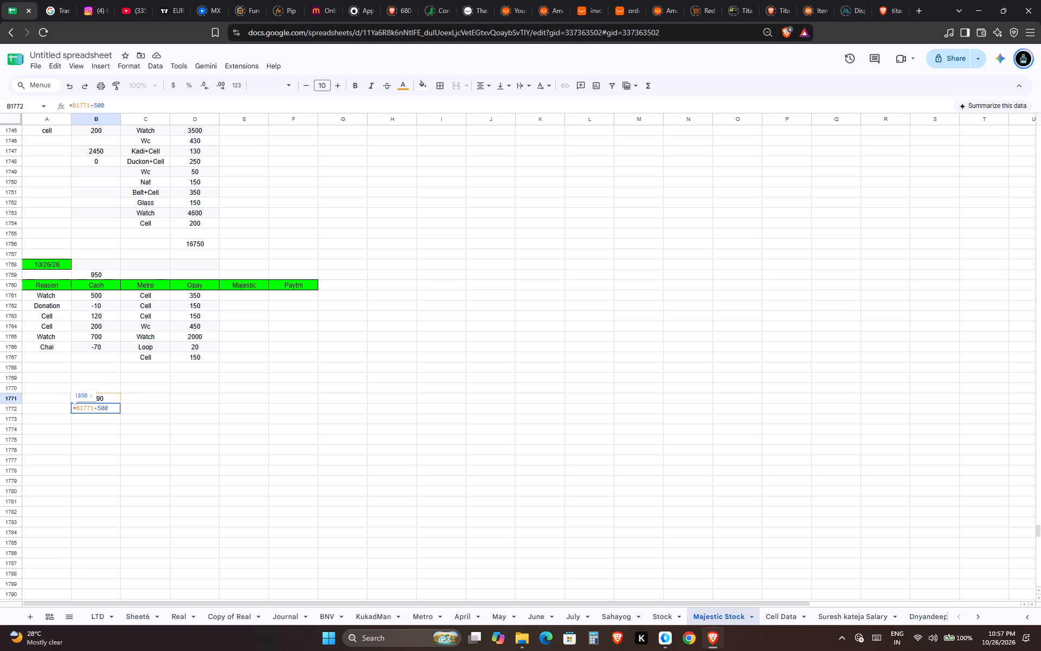
key("minus")
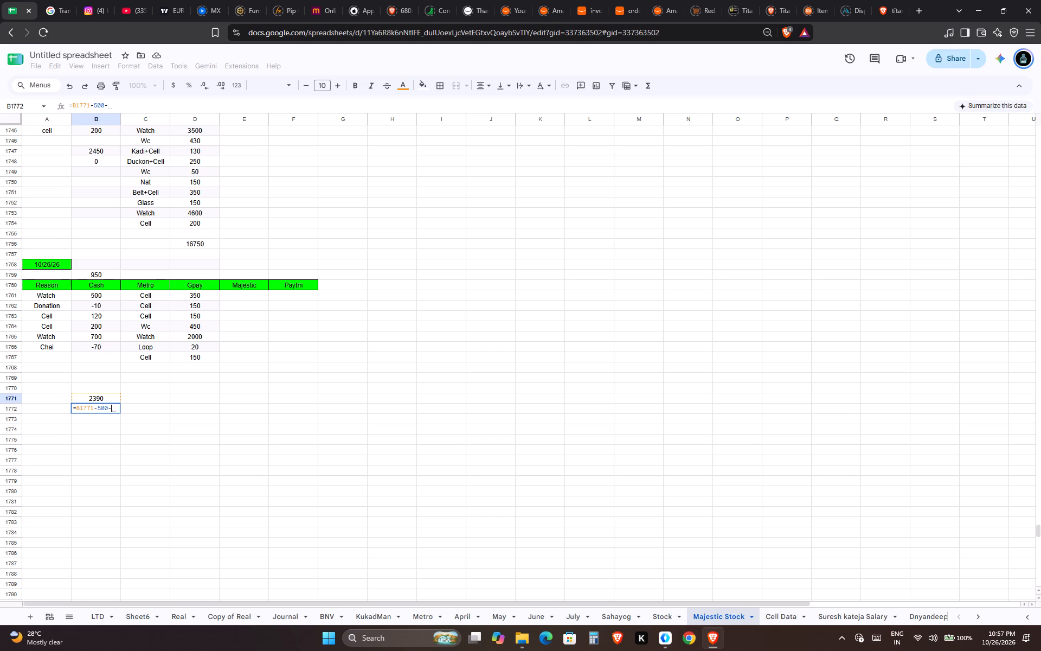
type("200")
key("minus")
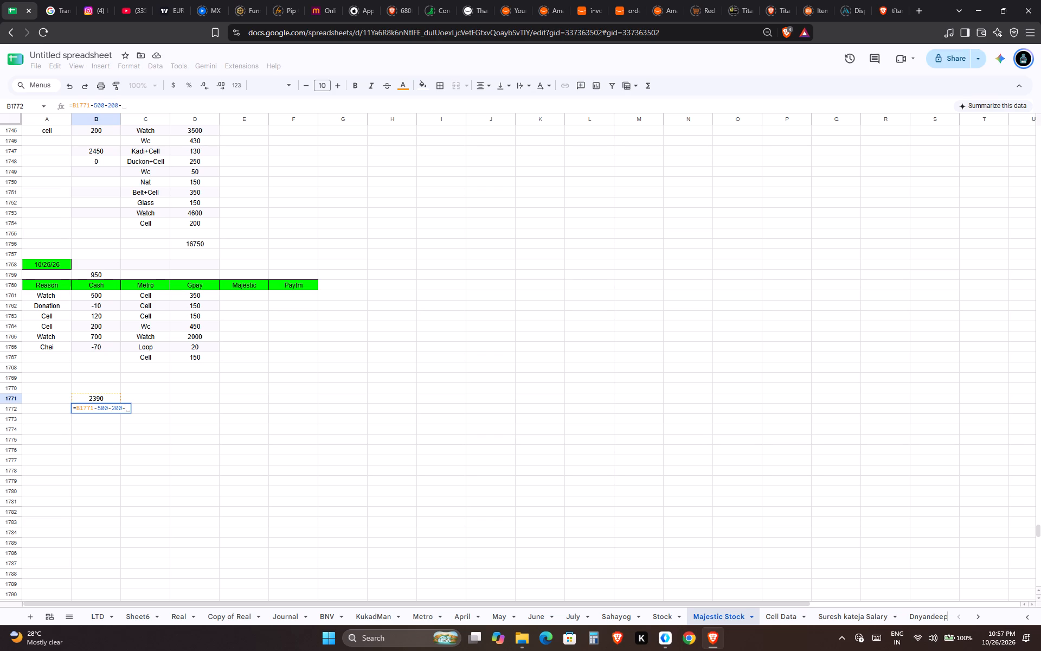
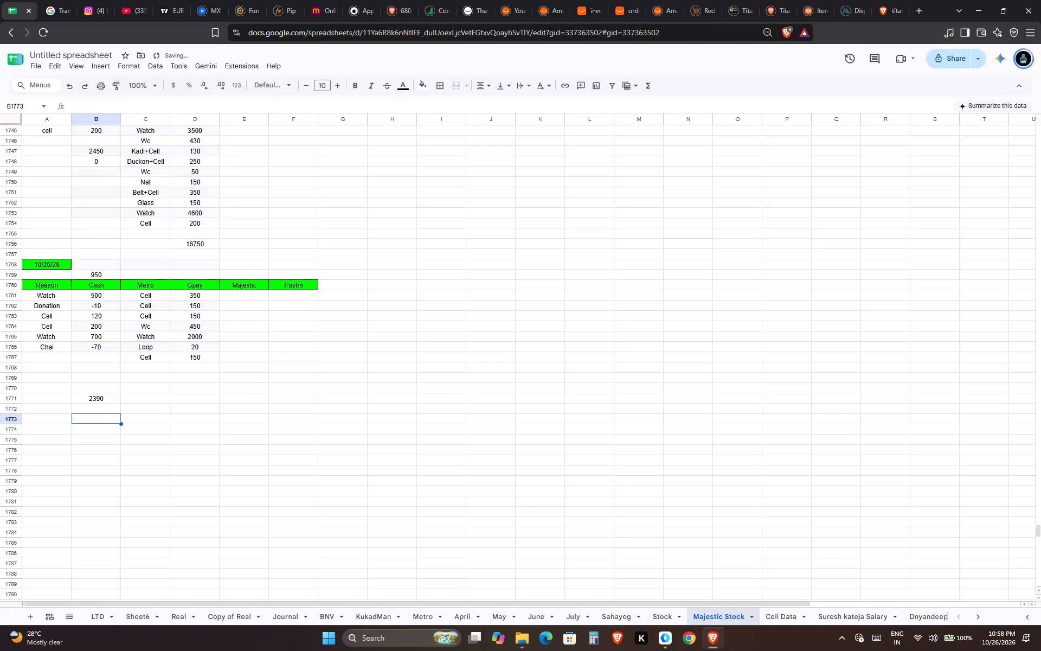
Enter -1000 in B1767 and -500 in B1768 of the 10/26/26 Cash column.
key("Up")
key("Up")
key("Up")
key("Up")
key("Up")
key("Up")
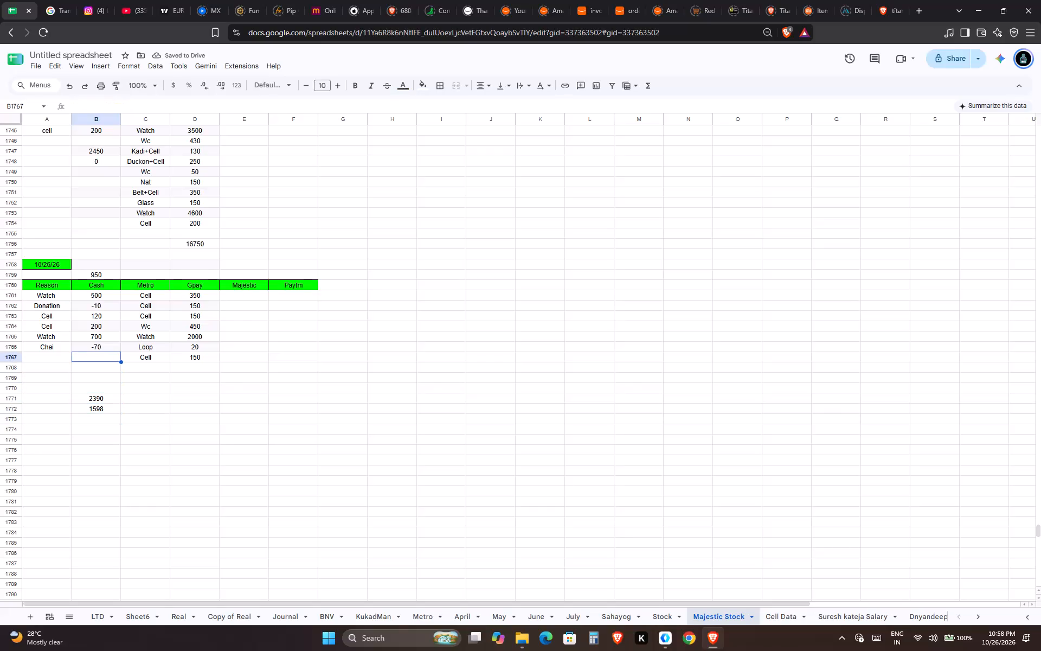
key("minus")
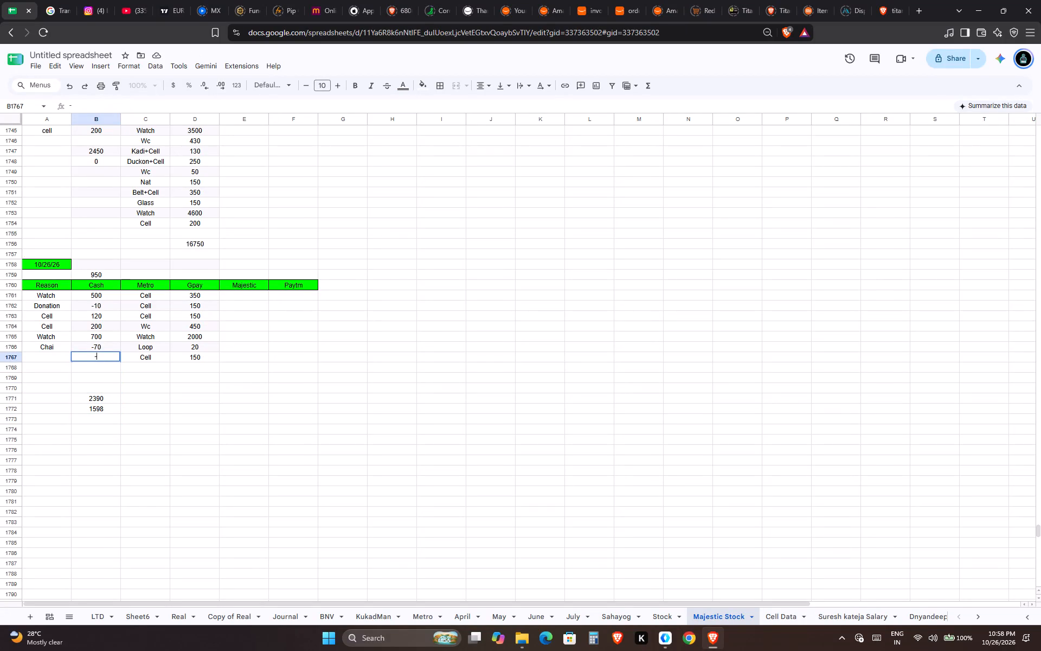
type("1000")
key("Return")
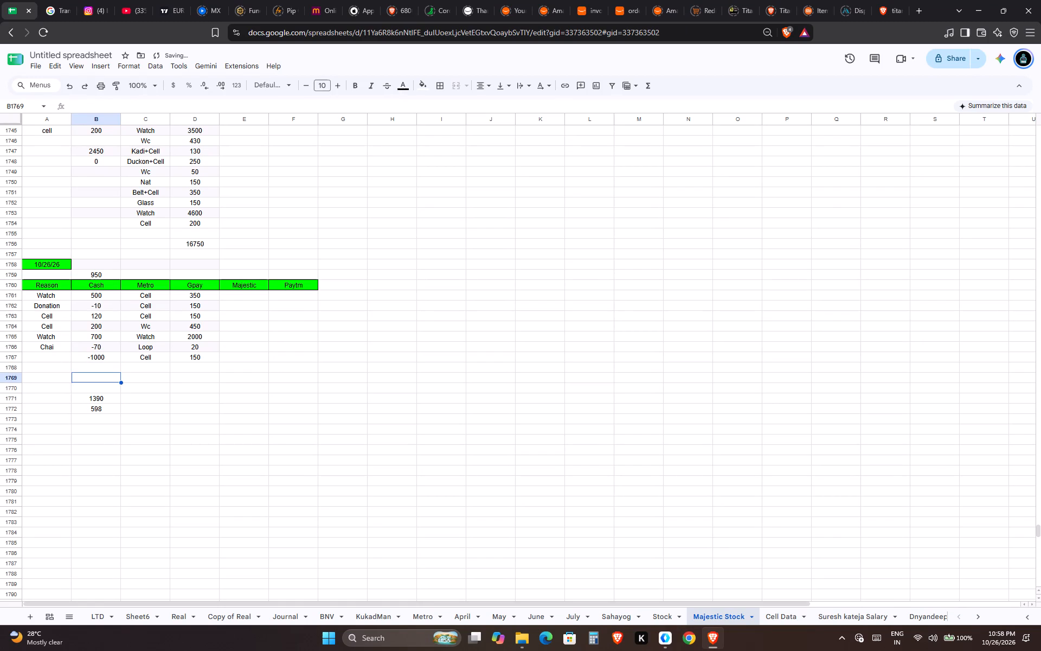
key("Down")
key("minus")
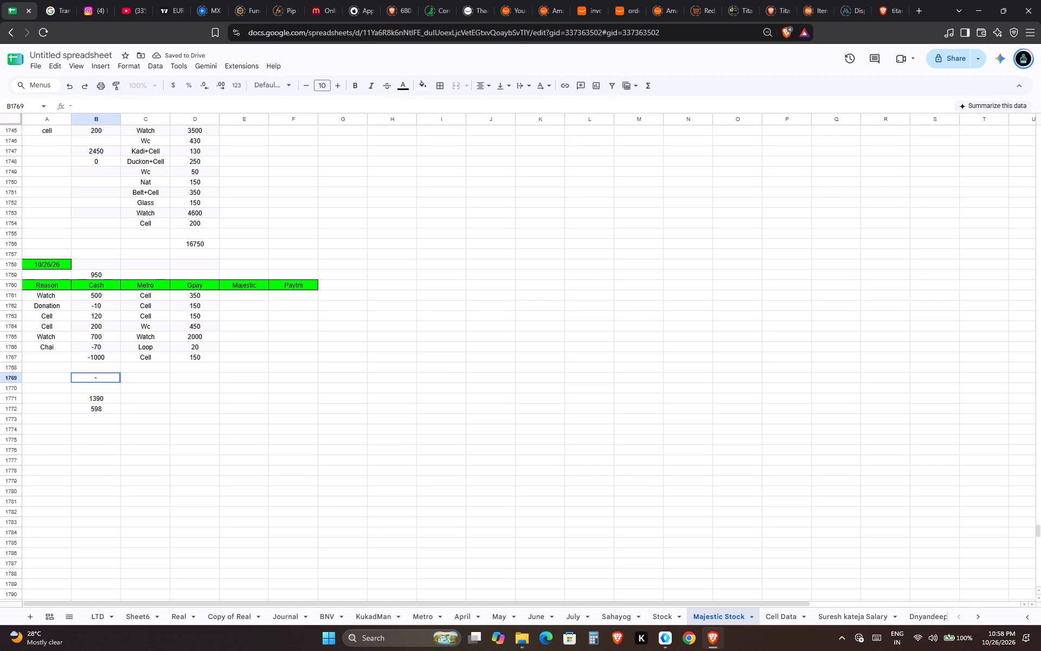
key("BackSpace")
key("Up")
type("-500")
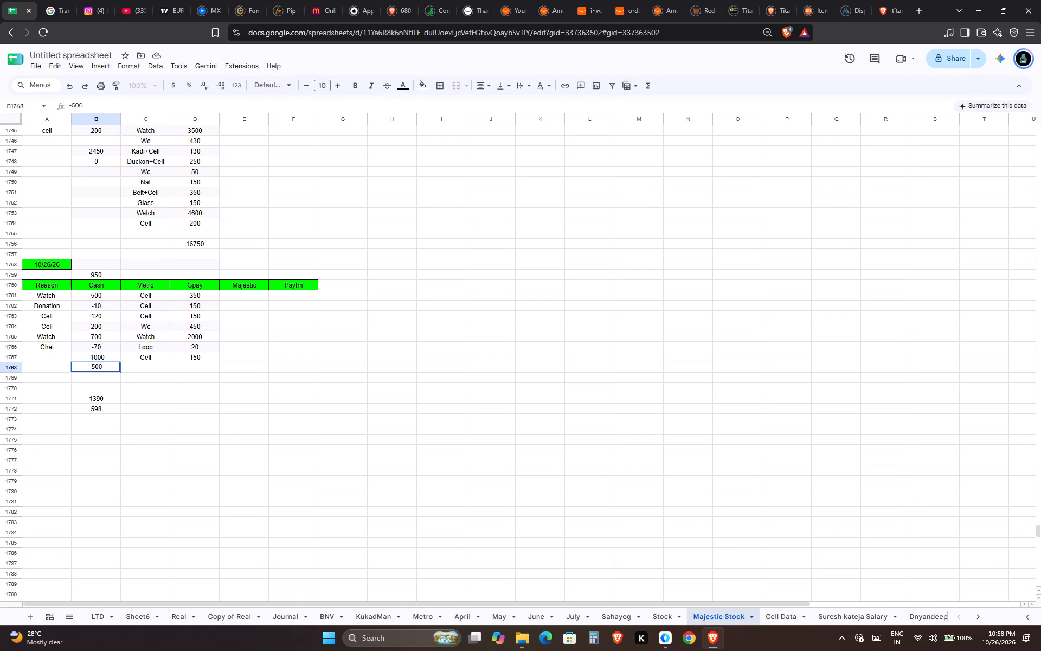
key("Down")
Label the new cash deductions in the Reason column as Karigar in A1768 and DD in A1767.
key("Down")
key("Left")
key("Up")
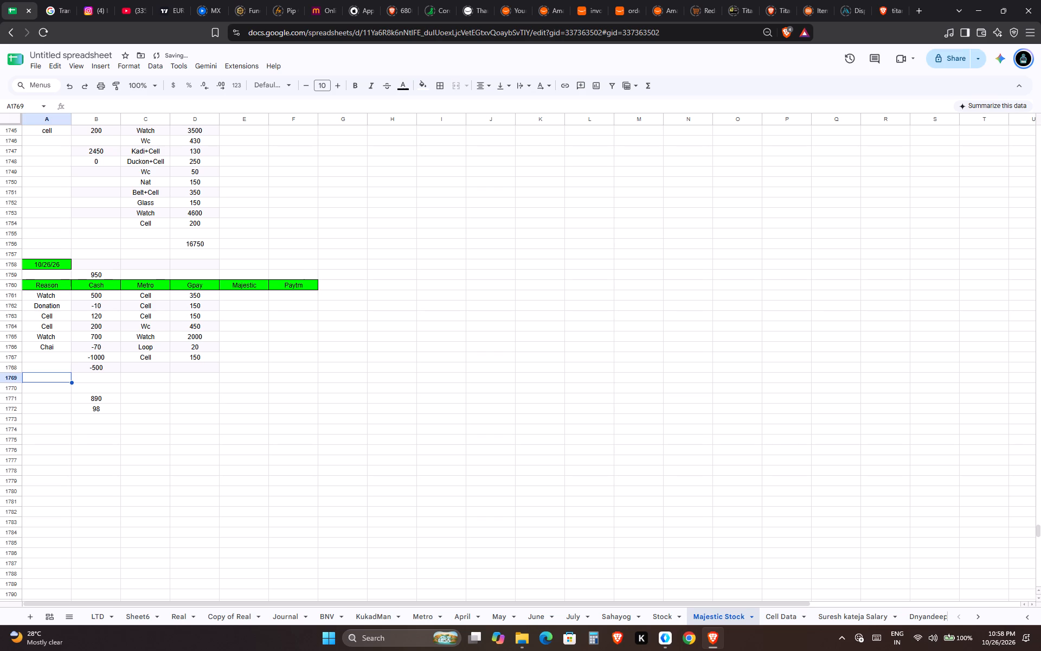
key("Up")
type("Karigar")
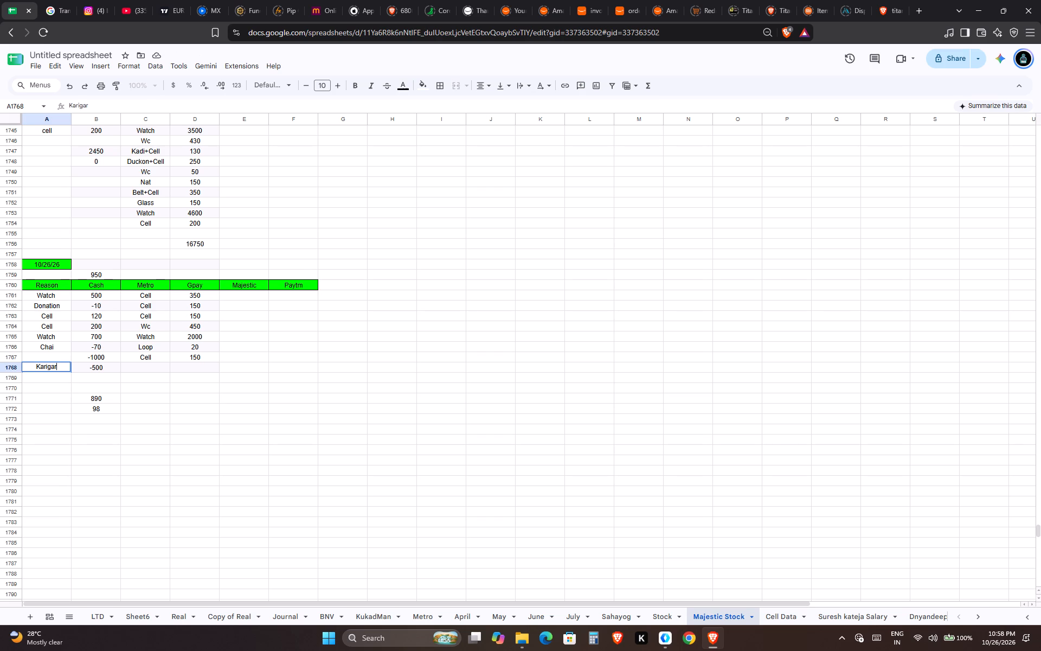
key("Up")
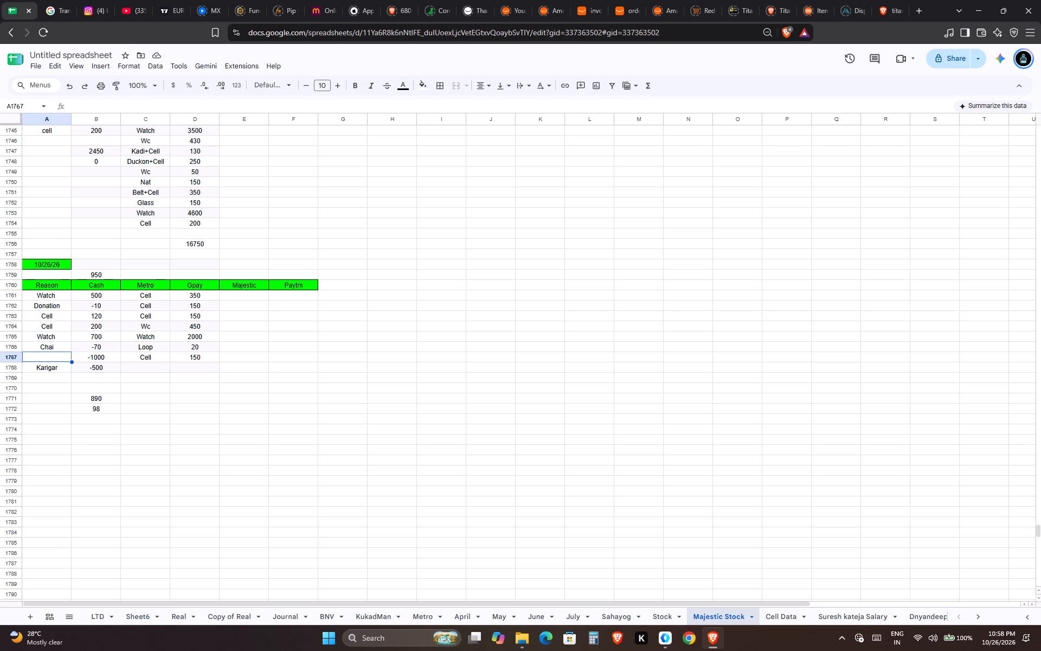
type("DD")
key("Right")
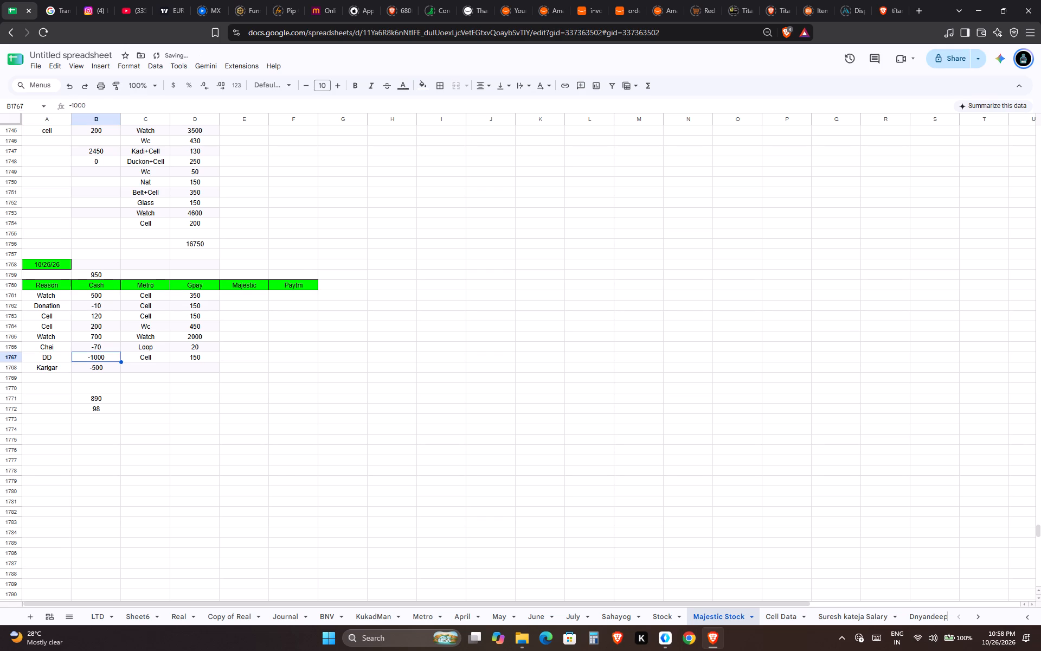
key("ctrl+Up")
key("ctrl+shift+Down")
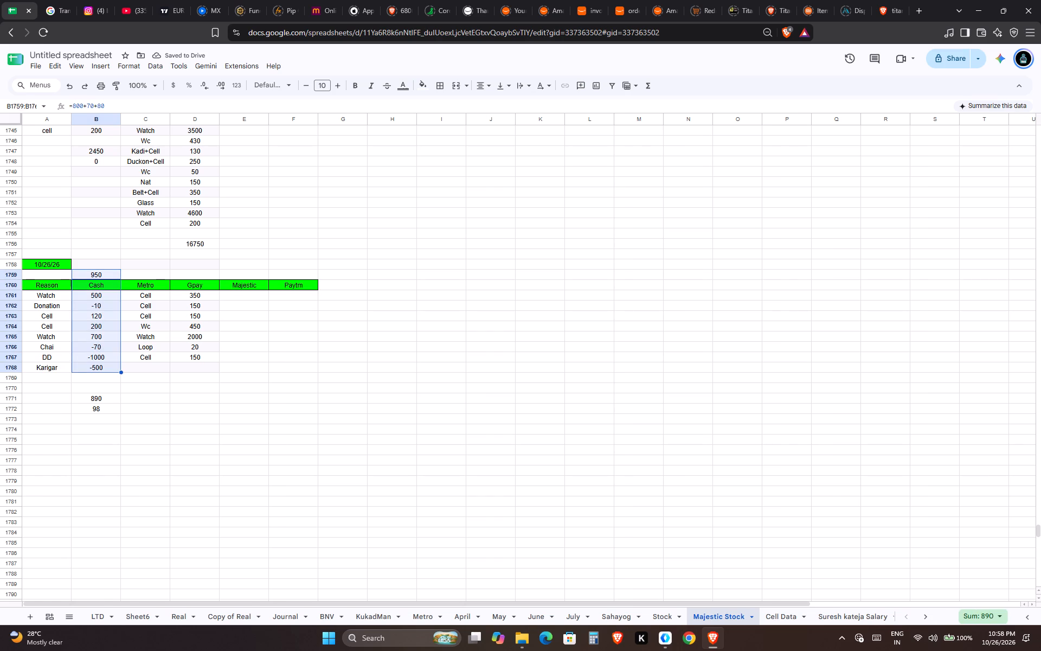
key("ctrl+Down")
key("Down")
key("Down")
key("Down")
key("Down")
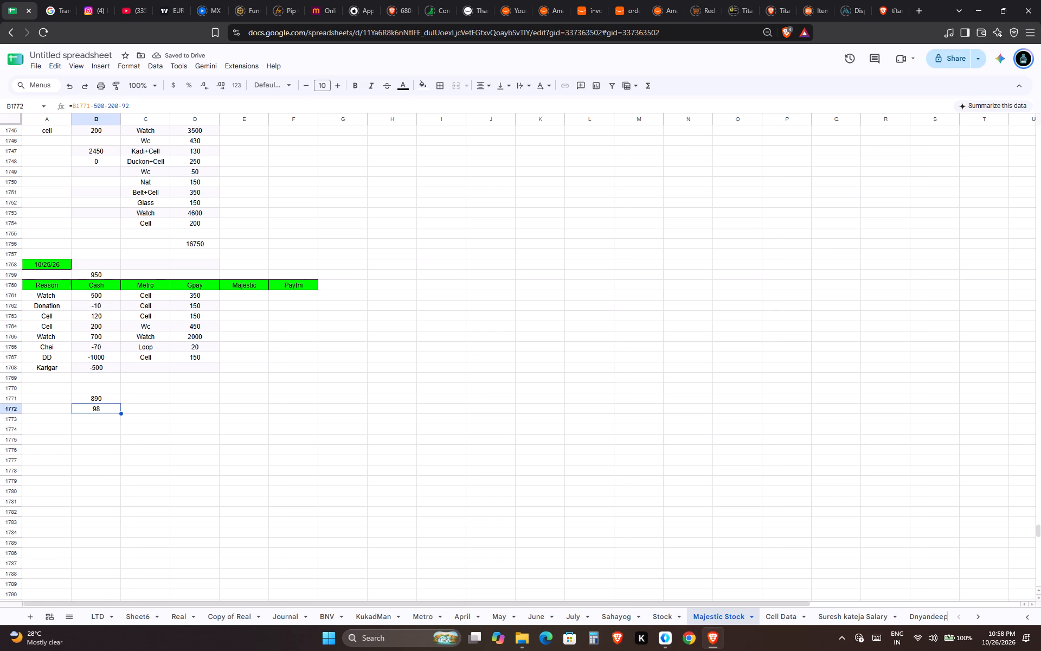
key("F2")
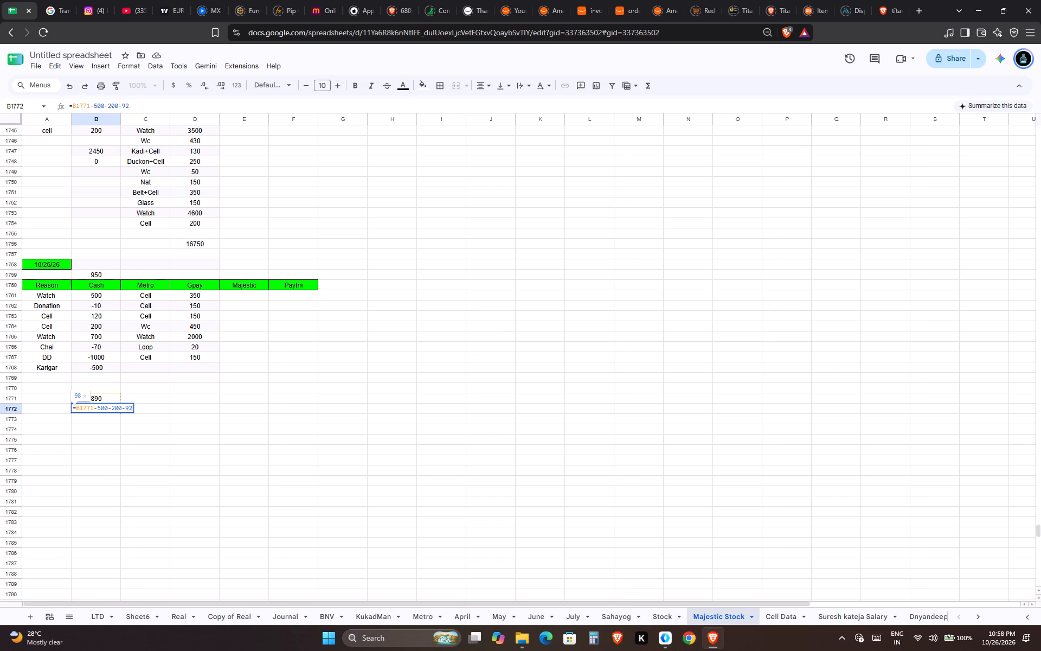
key("BackSpace")
key("0")
key("Return")
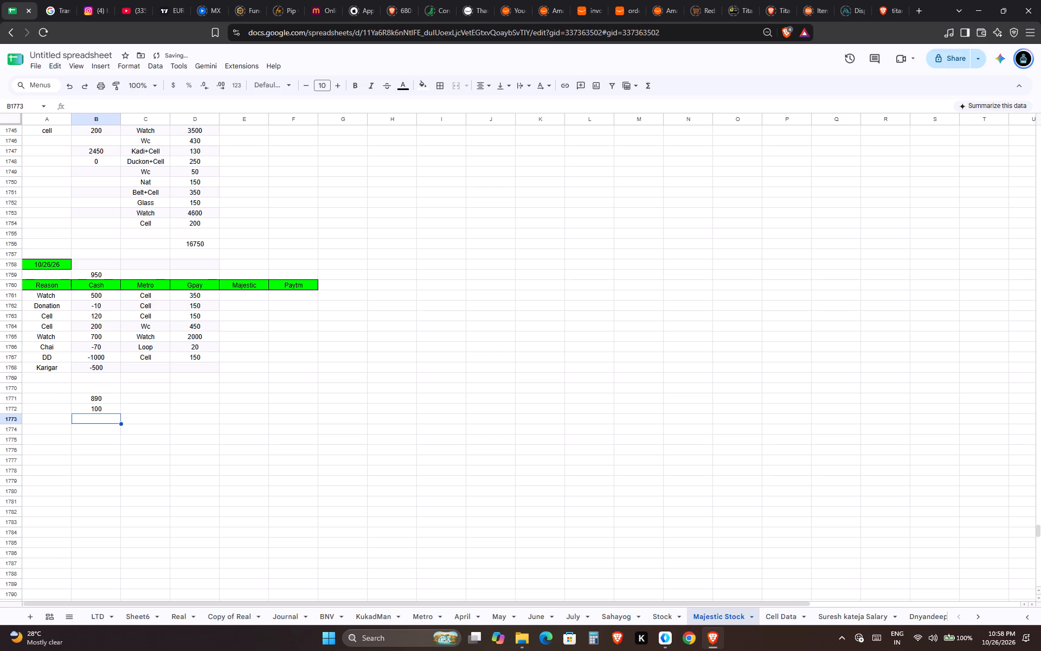
Enter 100 in B1769 of the Cash column, below the Karigar entry.
key("Up")
key("Up")
key("Up")
key("Up")
key("Up")
key("Down")
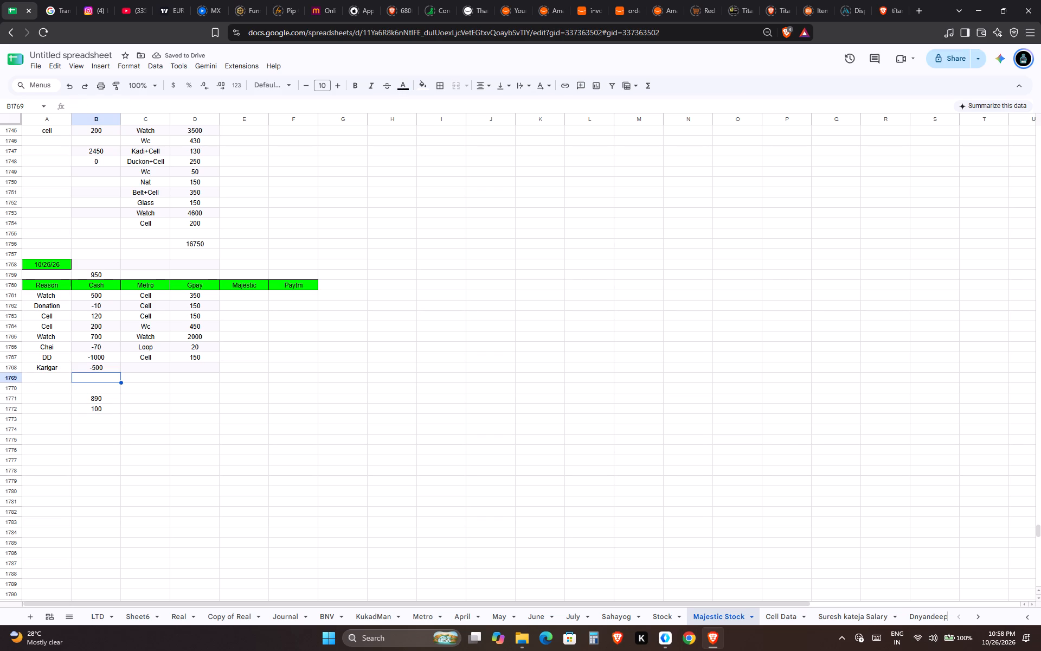
type("100")
key("Return")
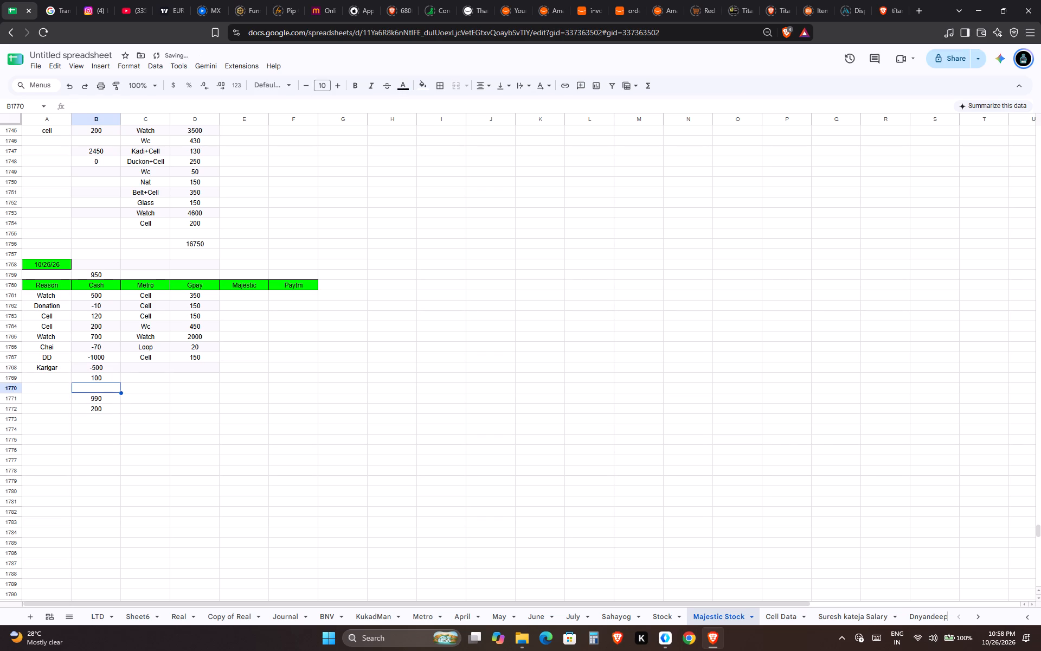
key("Down")
key("Up")
key("Up")
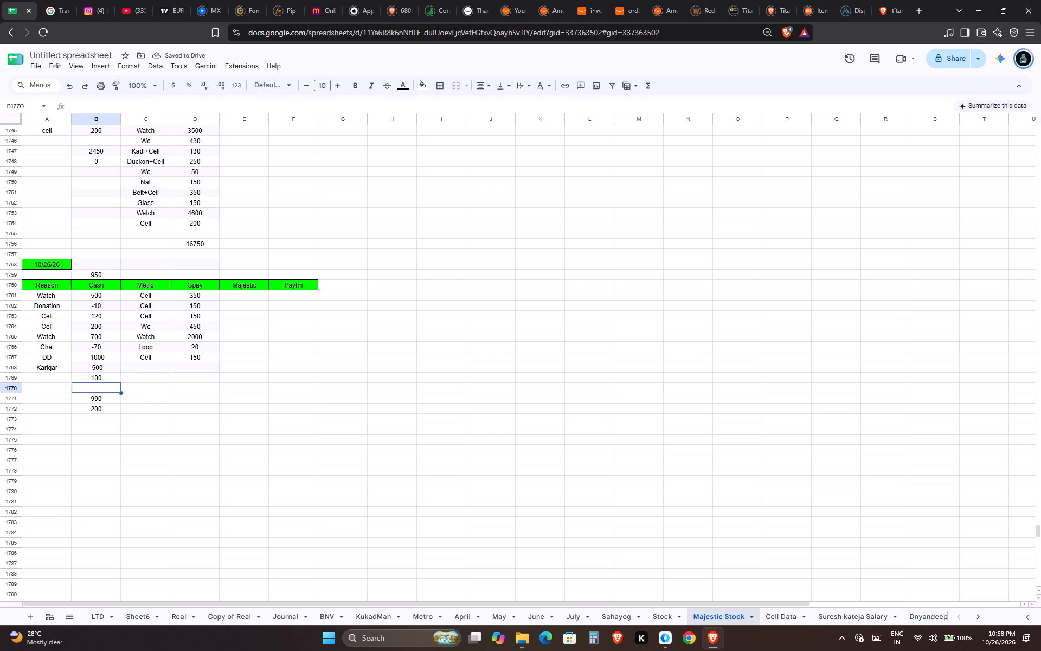
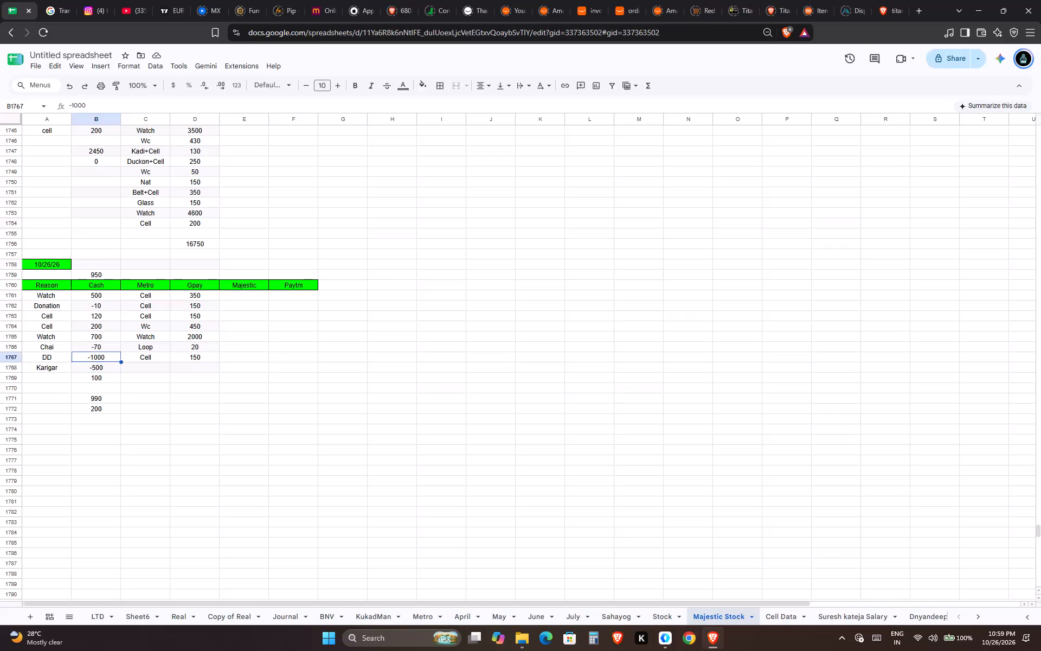
Set the 10/26/26 Cash amount in B1764, for the second Cell entry, to 100.
key("Up")
key("Up")
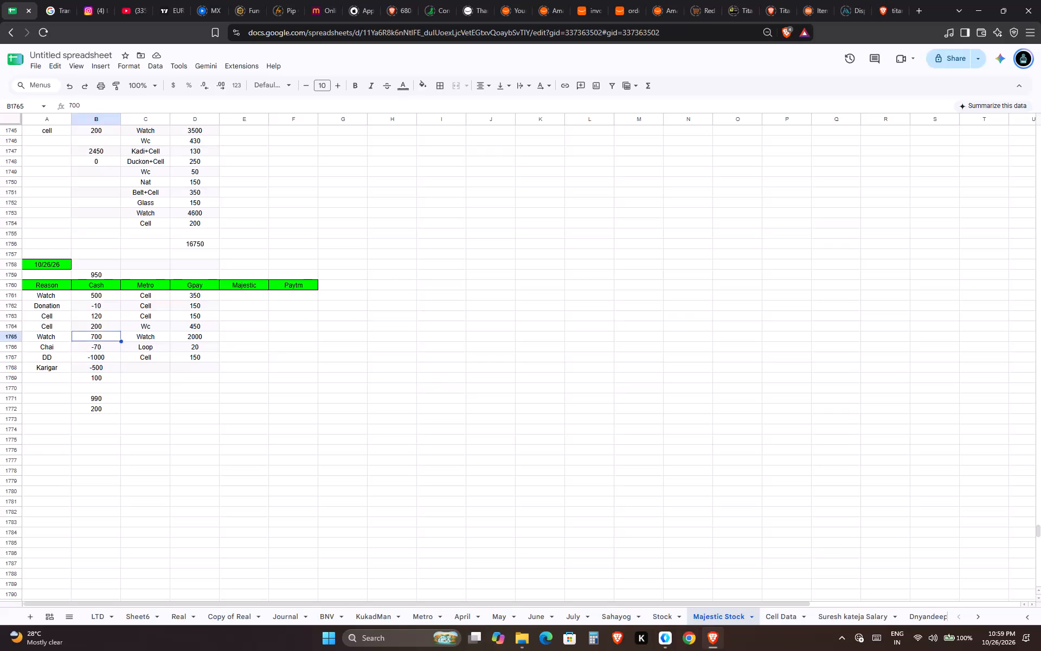
key("Up")
key("Up")
key("Down")
type("100")
key("Return")
Clear the extra amount in B1769 of the Cash column, below the Karigar entry.
key("Down")
key("Down")
key("Down")
key("Down")
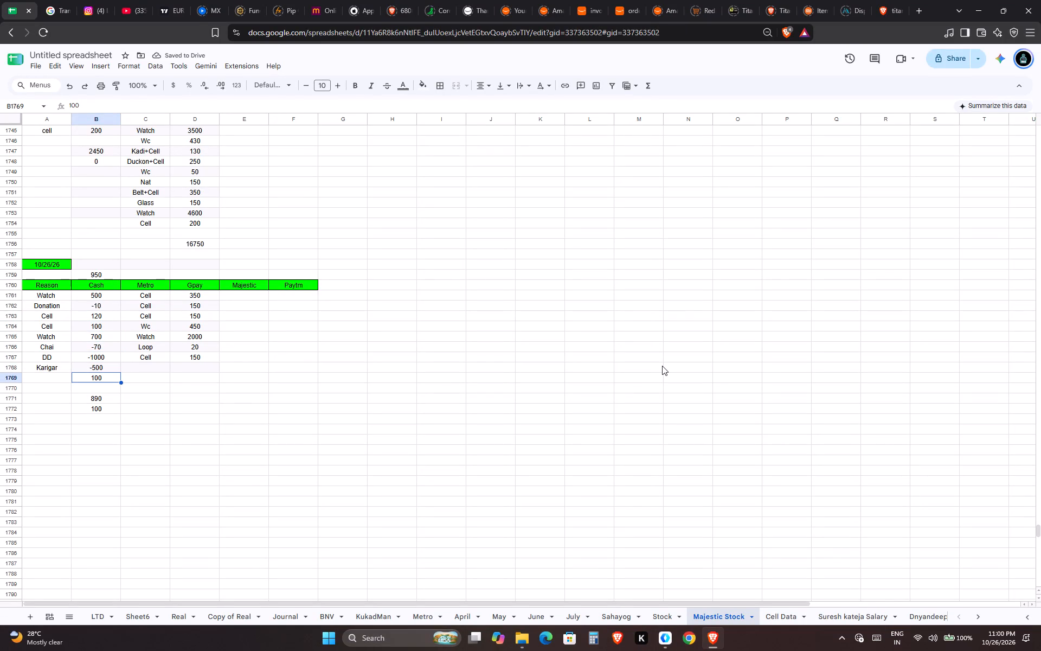
key("BackSpace")
key("Left")
key("Right")
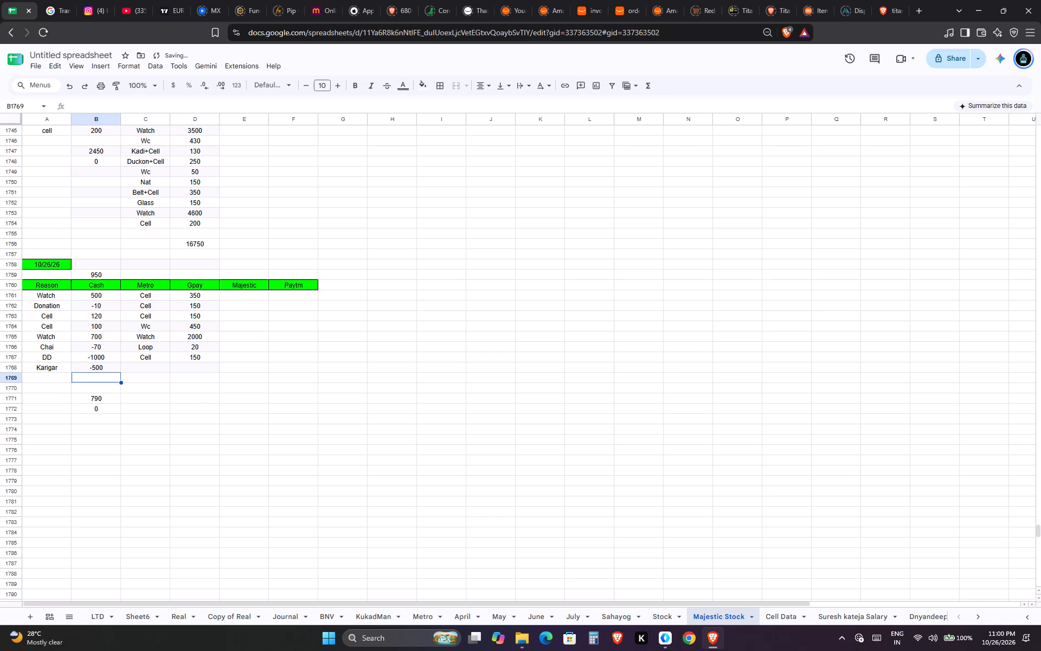
Select the 10/26/26 Cash entries, with and without the opening amount in B1759, to check their sum.
key("Up")
key("ctrl+Up")
key("ctrl+shift+Down")
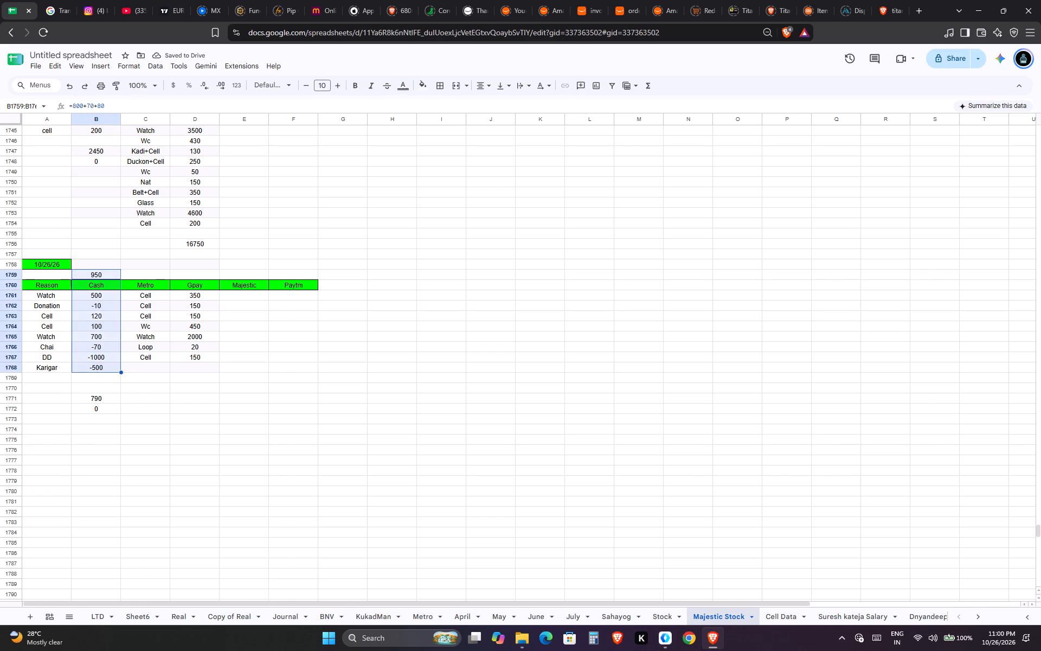
key("Down")
key("Down")
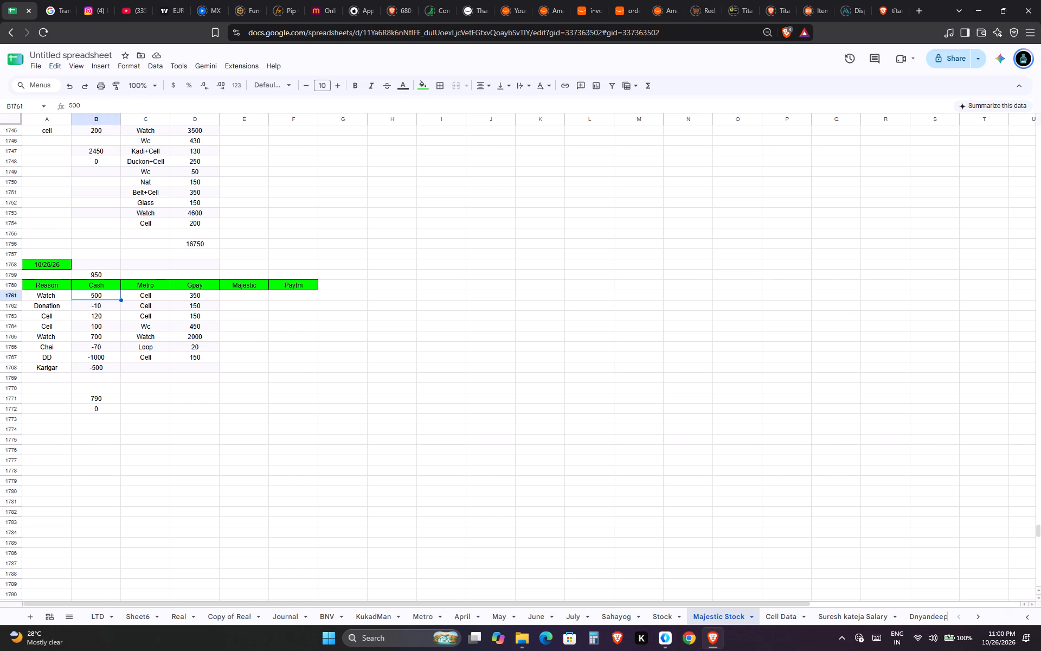
key("ctrl+shift+Down")
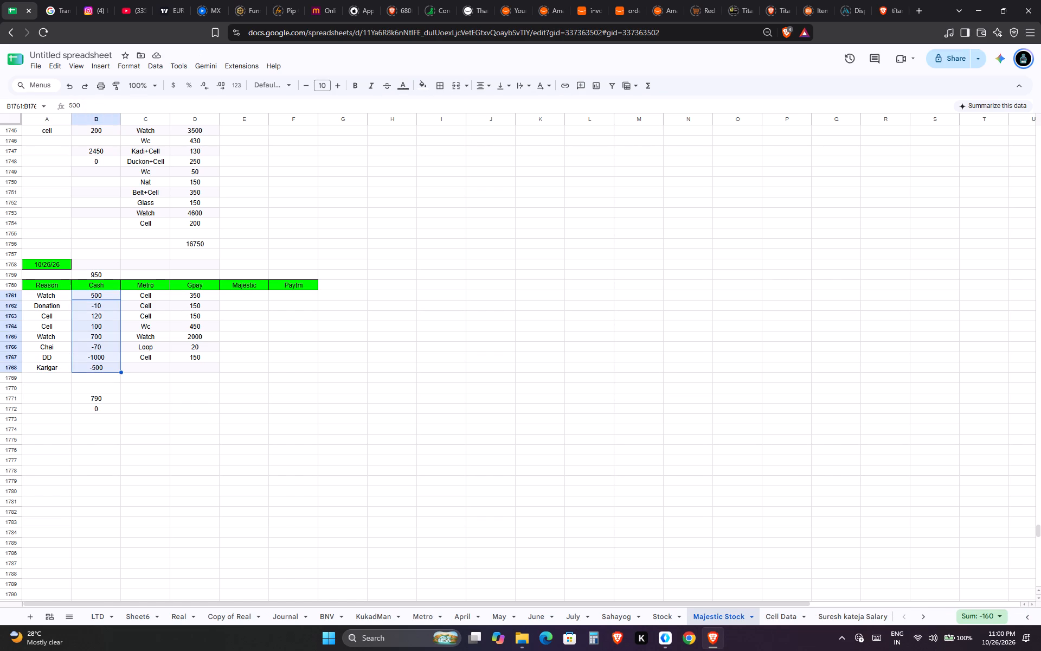
key("Down")
key("Up")
key("Up")
key("Up")
key("ctrl+shift+Down")
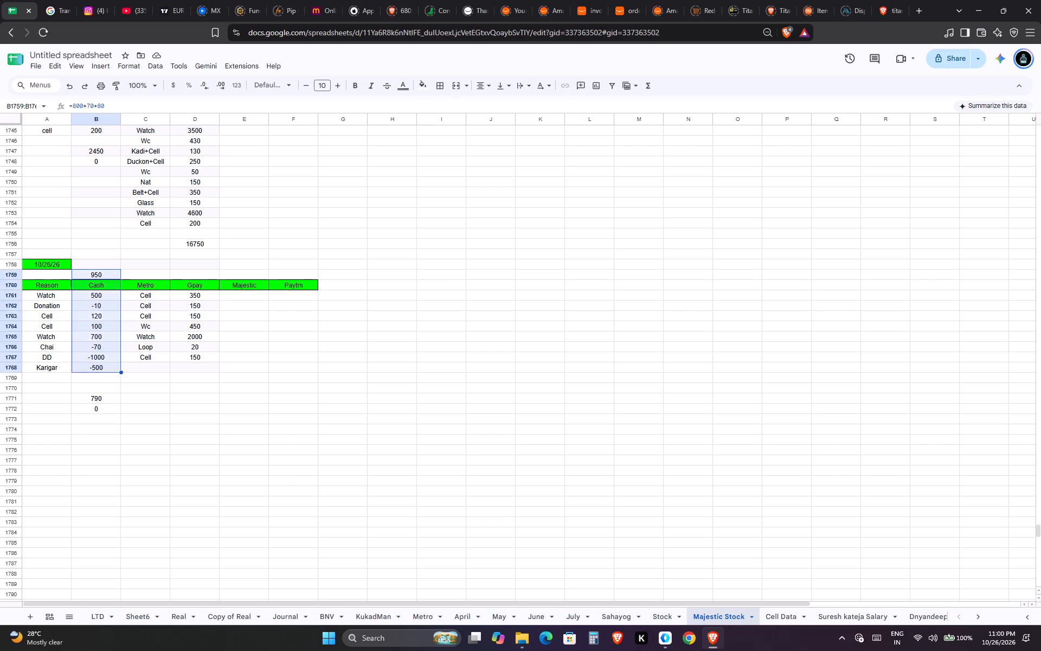
Start a SUM formula in D1769 covering the day's Gpay amounts, D1761:D1767.
key("Down")
key("Right")
key("Down")
key("Right")
key("ctrl+Down")
key("Down")
key("Down")
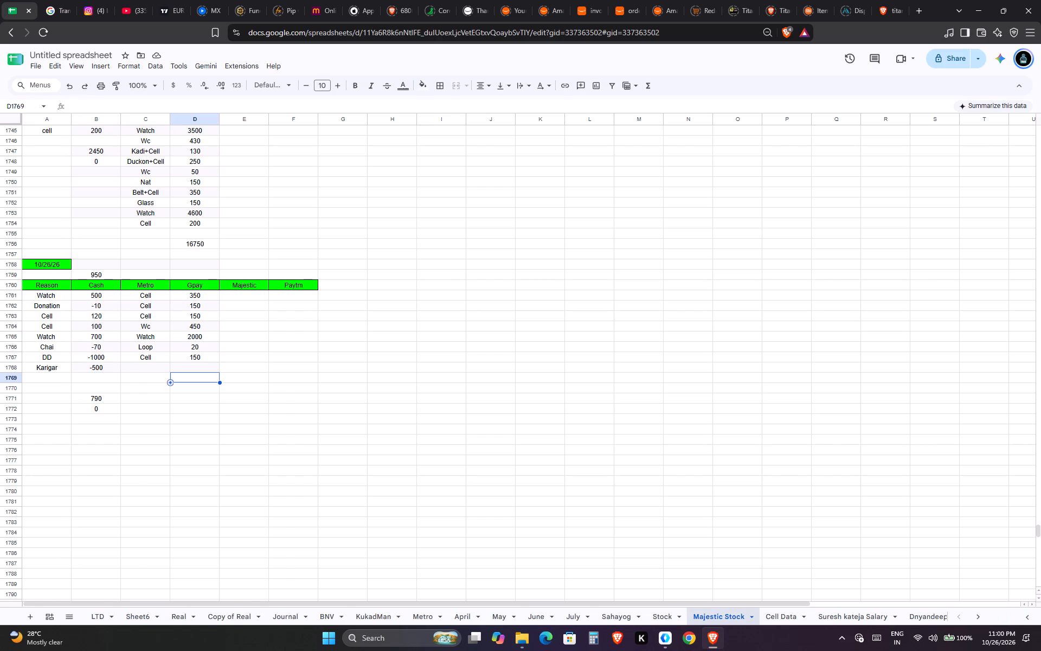
key("equal")
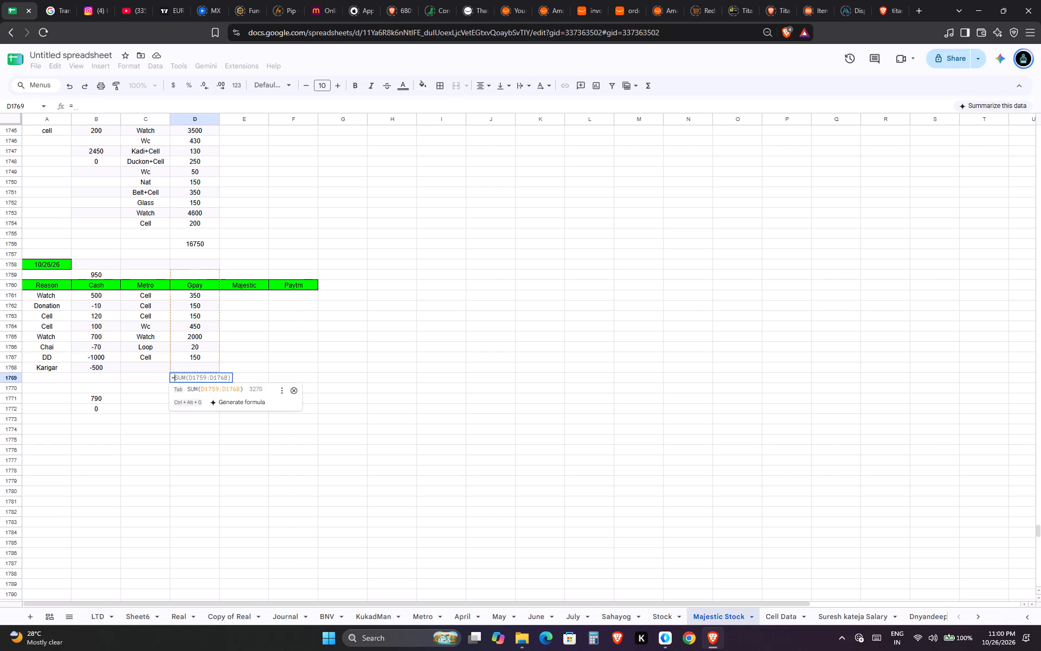
type("sum")
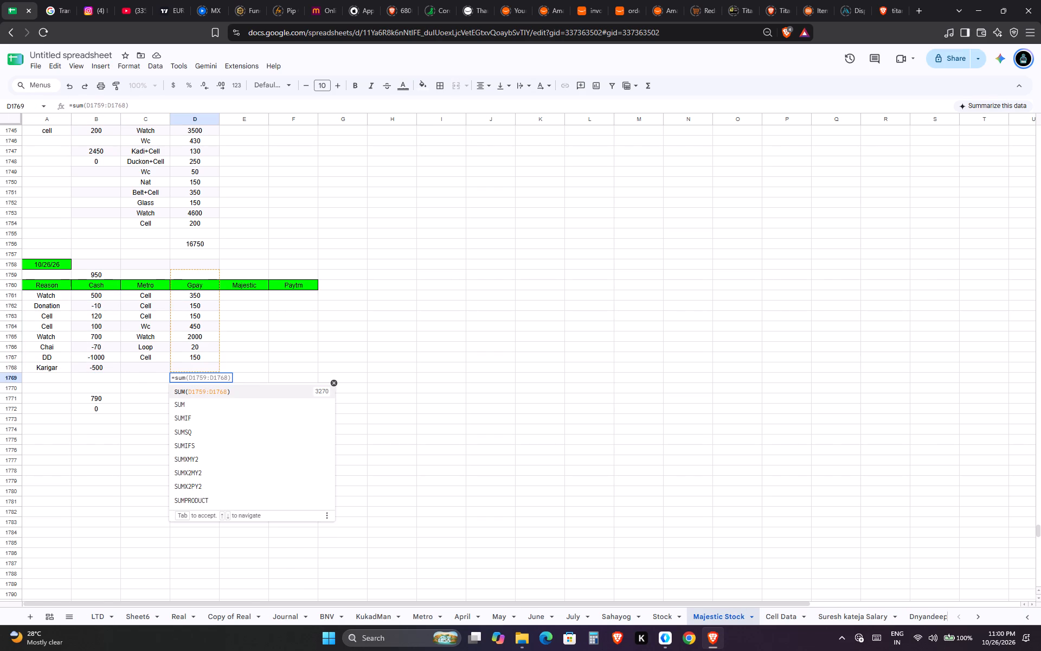
key("Down")
key("Tab")
key("ctrl+Up")
key("ctrl+Up")
key("Down")
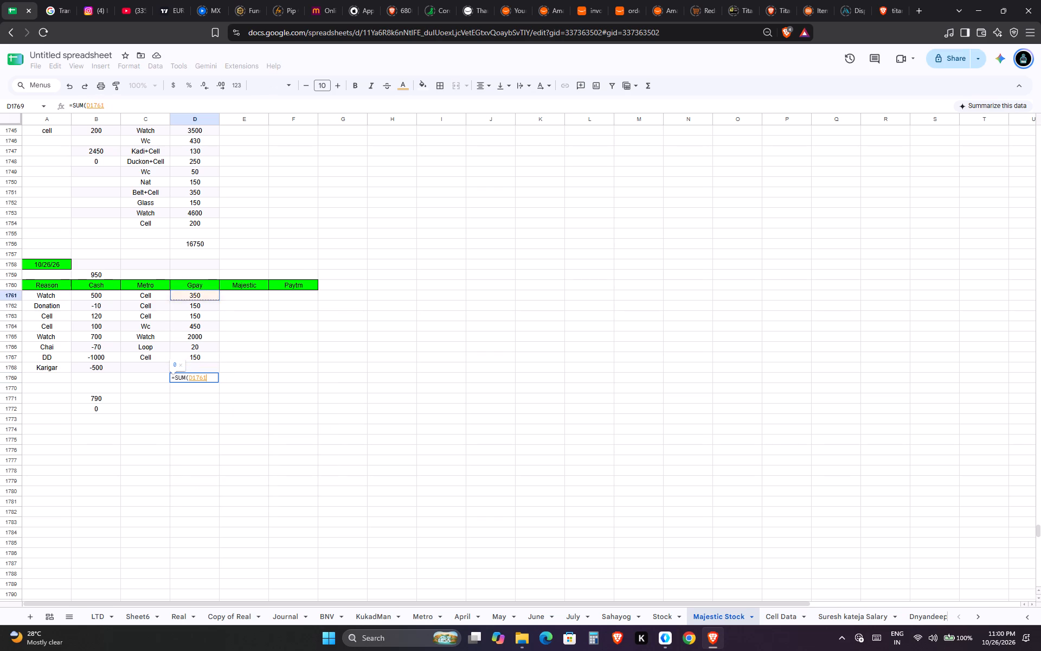
key("Down")
key("Up")
key("ctrl+shift+Down")
Add the Cash entries B1761:B1768 as a second range, completing D1769 as =SUM(D1761:D1767,B1761:B1768).
key("comma")
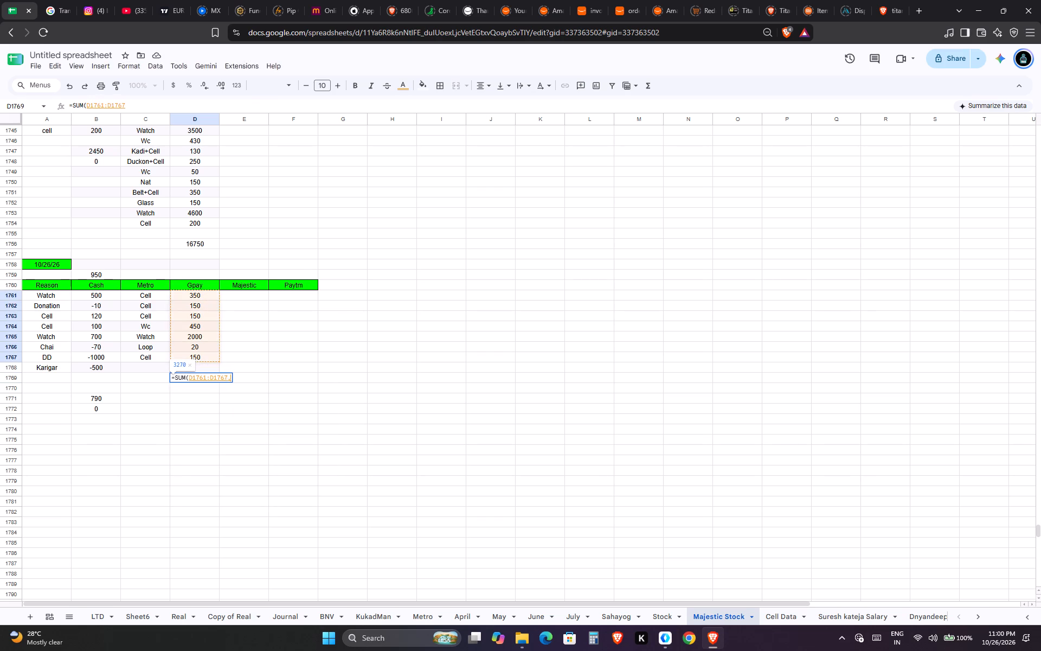
key("Left")
key("Left")
key("Up")
key("ctrl+Up")
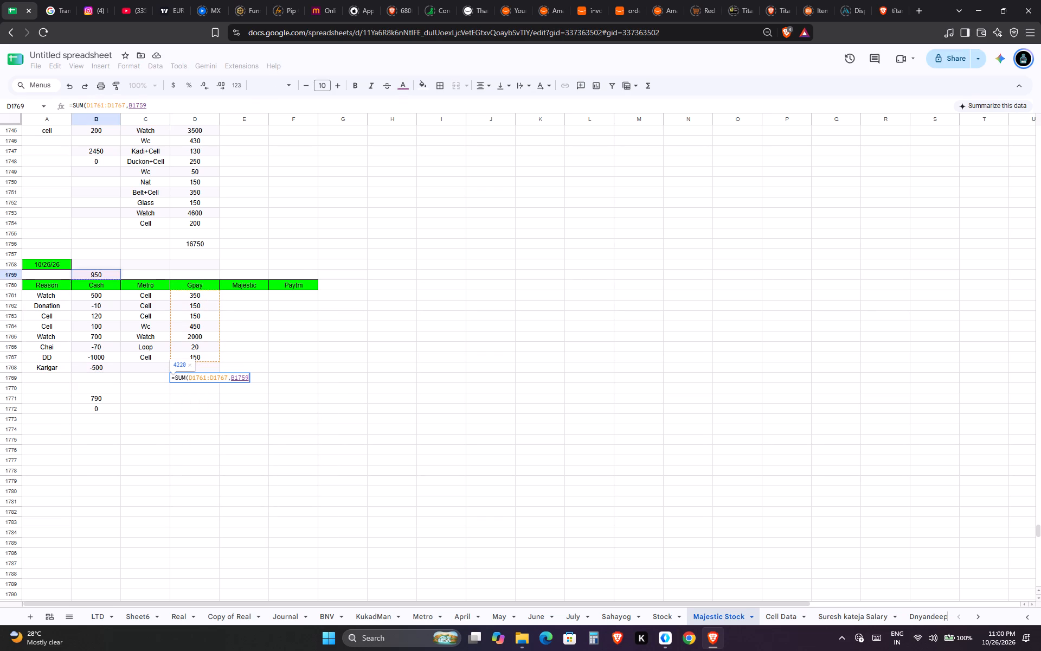
key("Down")
key("Down")
key("Down")
key("Up")
key("ctrl+shift+Down")
key("Return")
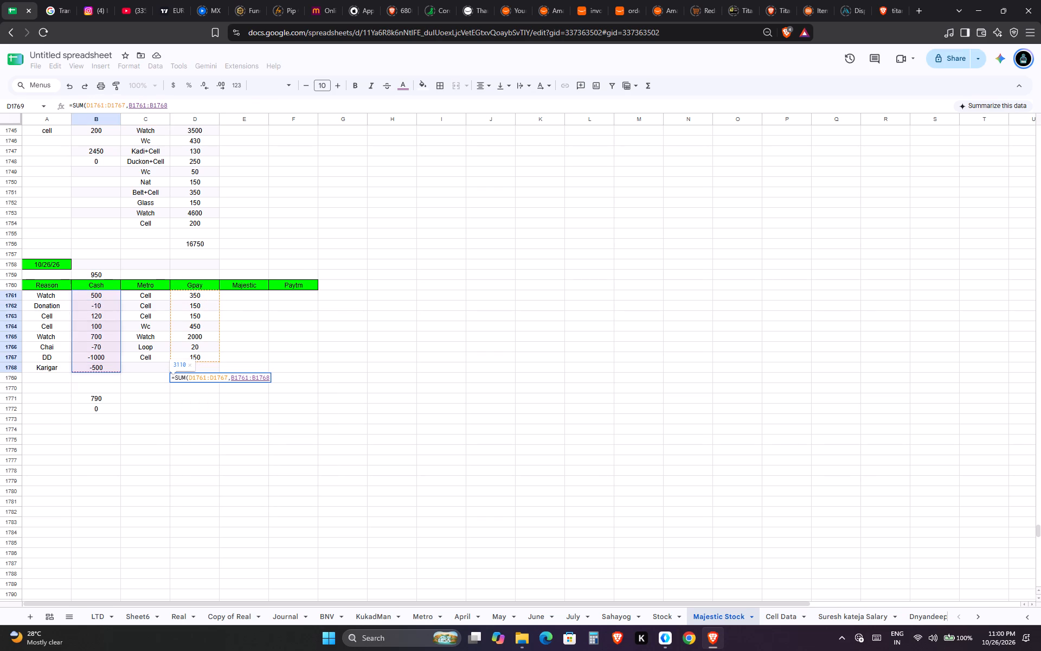
key("Up")
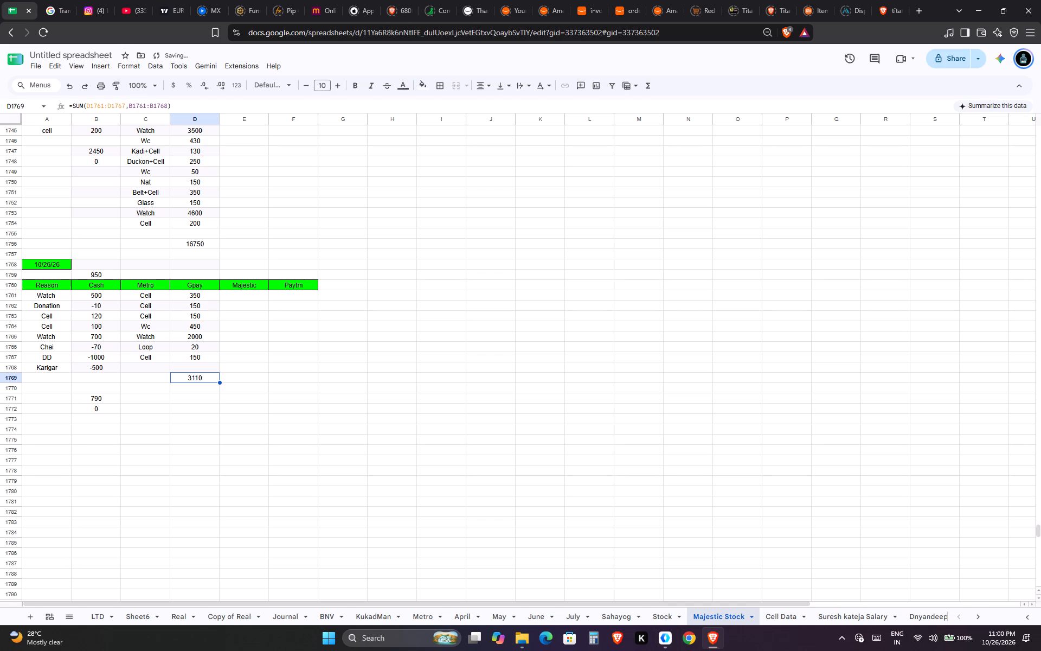
Move the cash total formula =SUM(B1759:B1770) from B1771 up to B1769.
key("ctrl+Left")
key("Down")
key("Right")
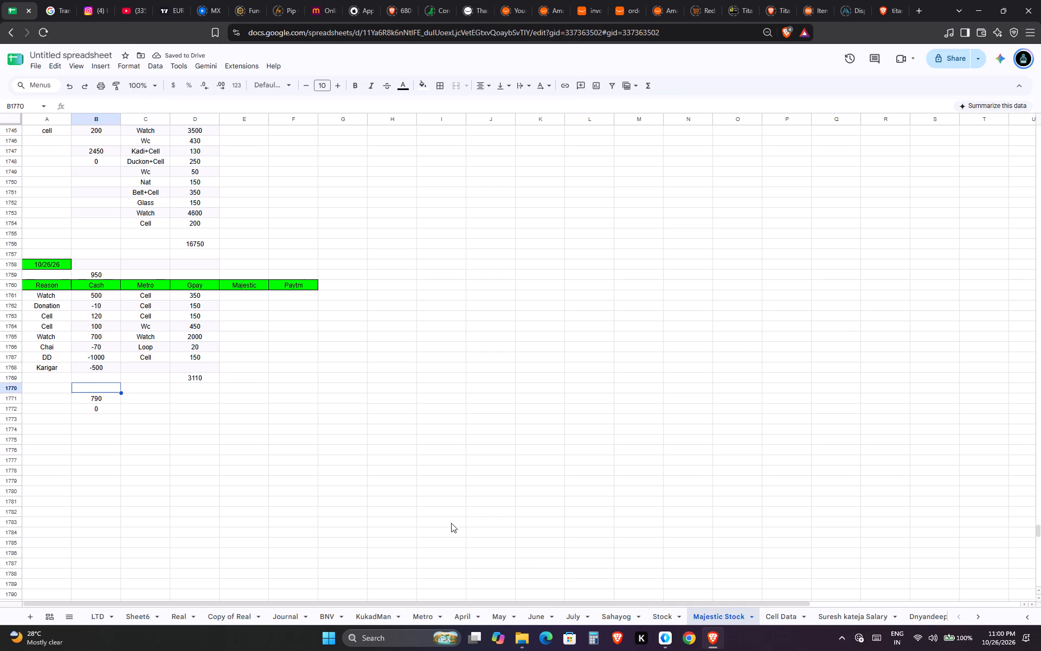
key("Down")
key("F2")
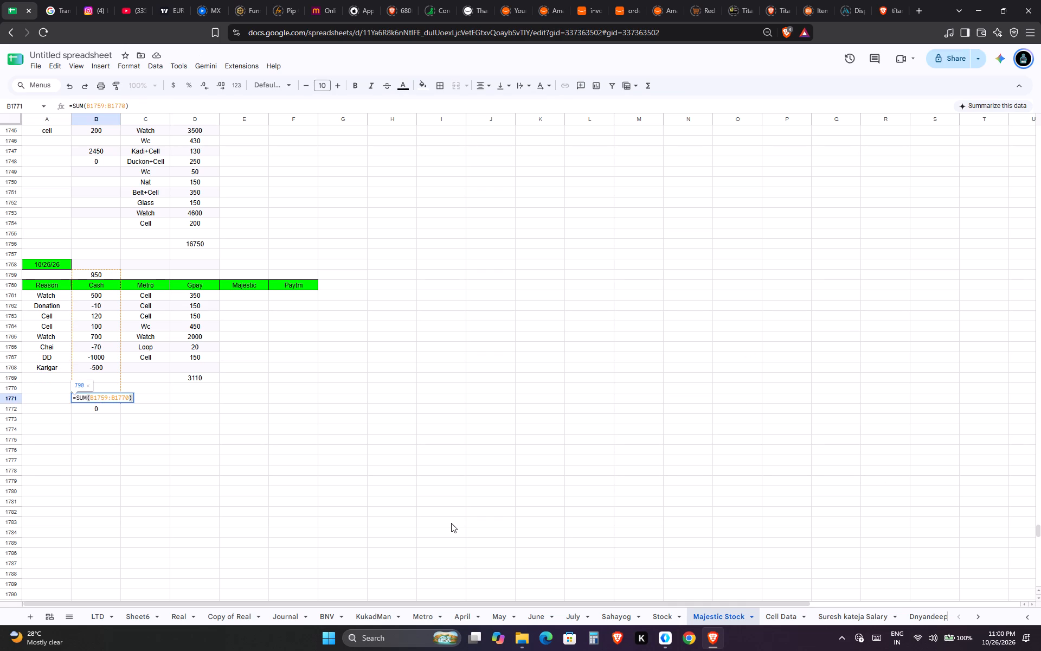
key("ctrl+shift+Left")
key("ctrl+shift+Left")
key("ctrl+shift+Left")
key("ctrl+shift+Left")
key("ctrl+shift+Left")
key("ctrl+shift+Left")
key("ctrl+shift+Left")
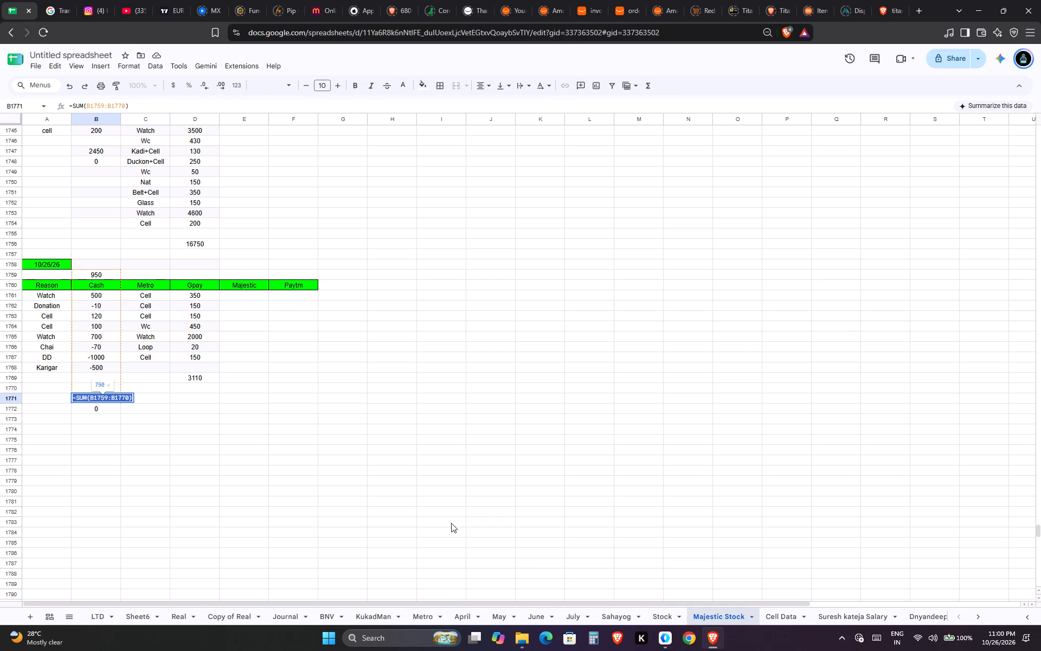
key("ctrl+x")
key("Up")
key("Up")
key("Tab")
key("Up")
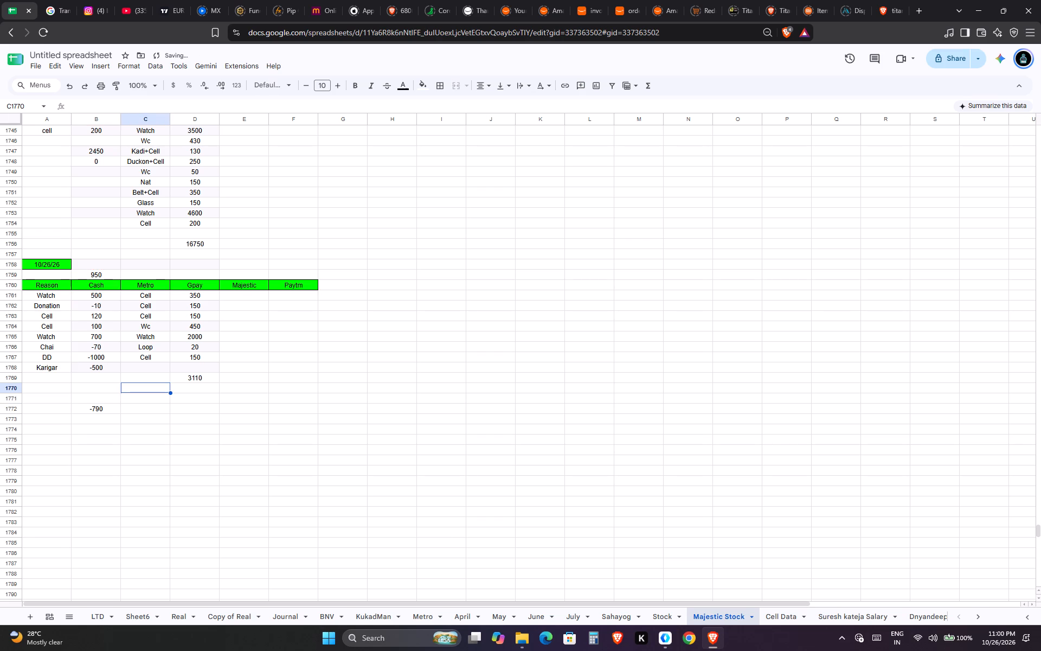
key("Left")
key("Up")
key("F2")
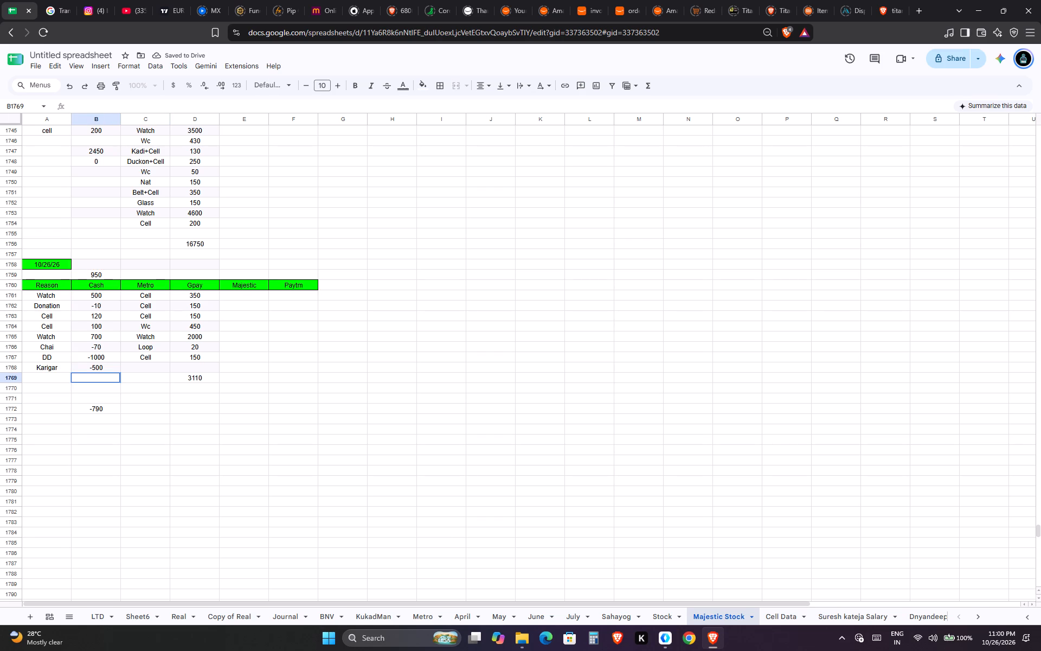
key("ctrl+v")
key("Return")
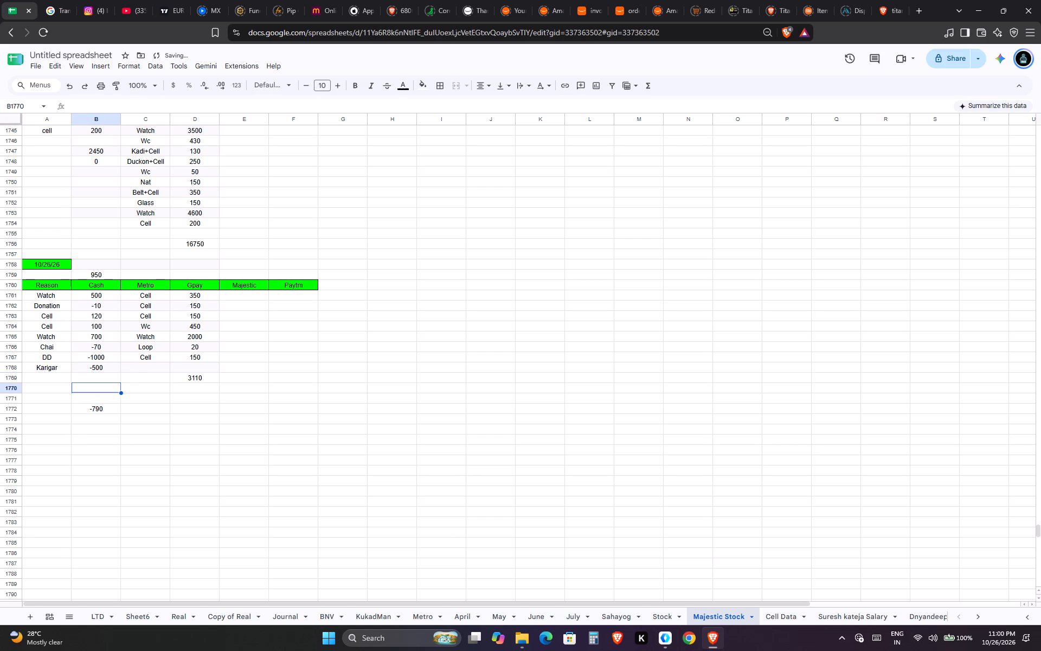
Correct the cash total's range in B1769 so the formula reads =SUM(B1759:B1768).
key("Up")
key("F2")
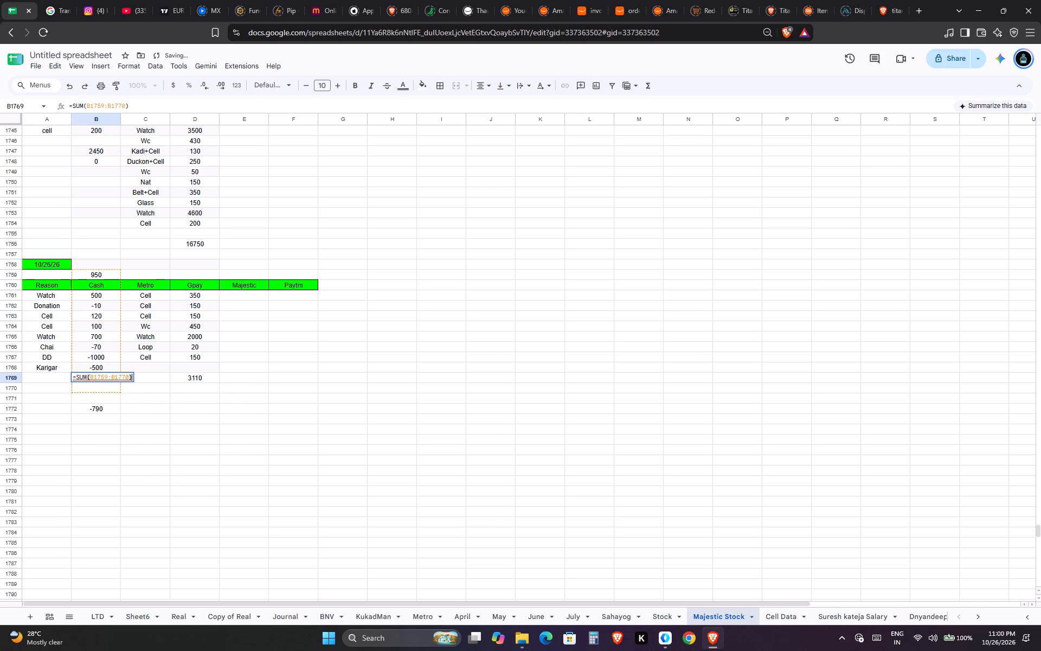
key("Left")
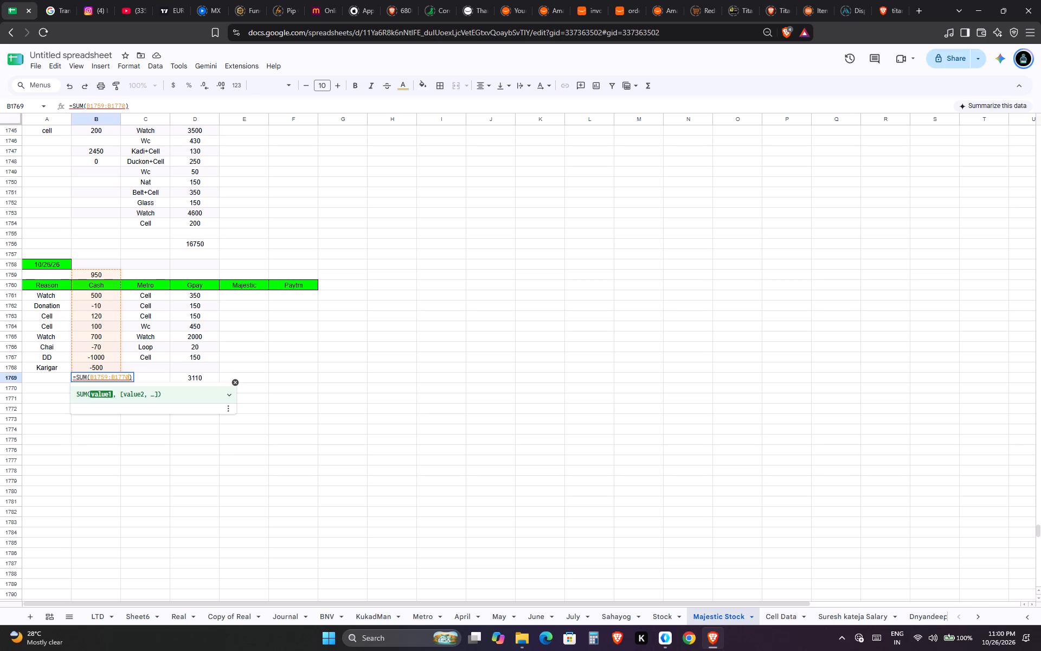
key("shift+Left")
key("shift+Left")
type("68")
key("Return")
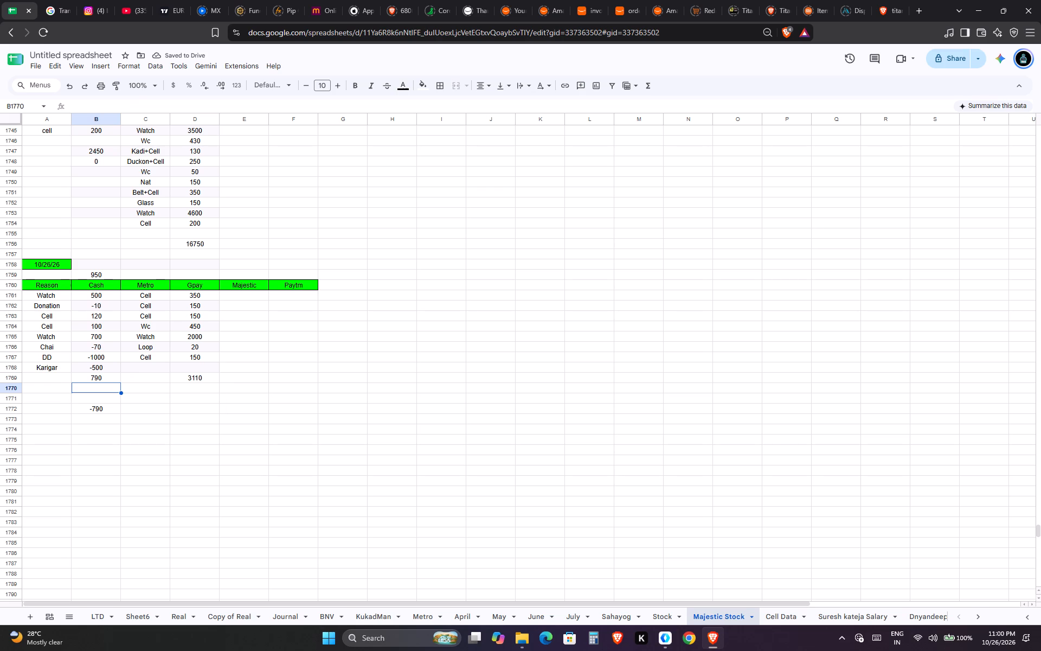
Delete the leftover cash reconciliation formula in B1772.
key("ctrl+Down")
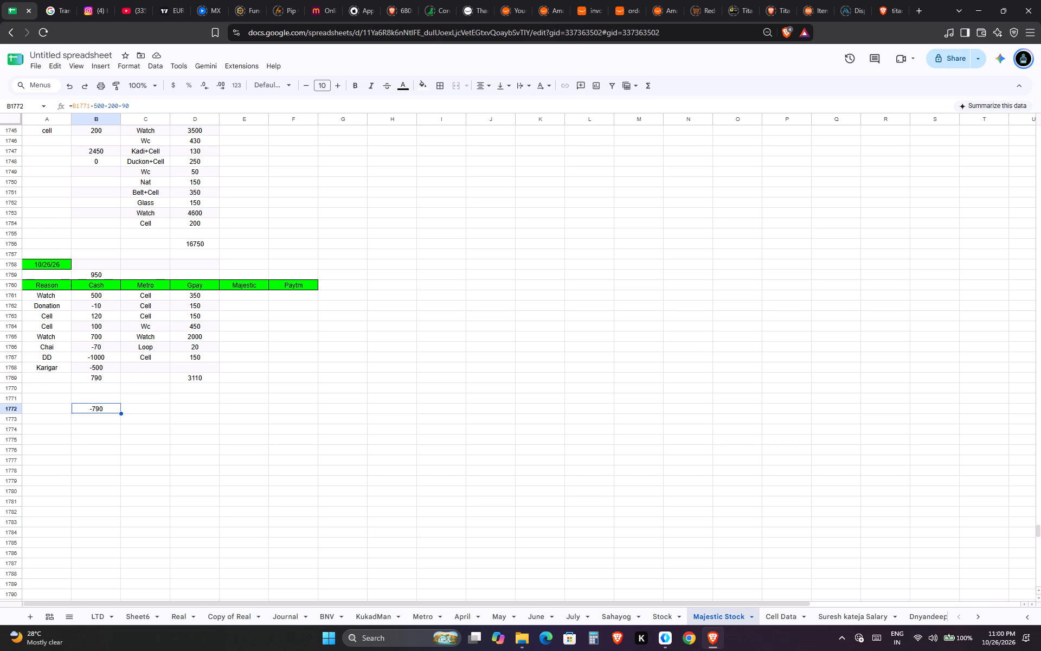
key("BackSpace")
key("Right")
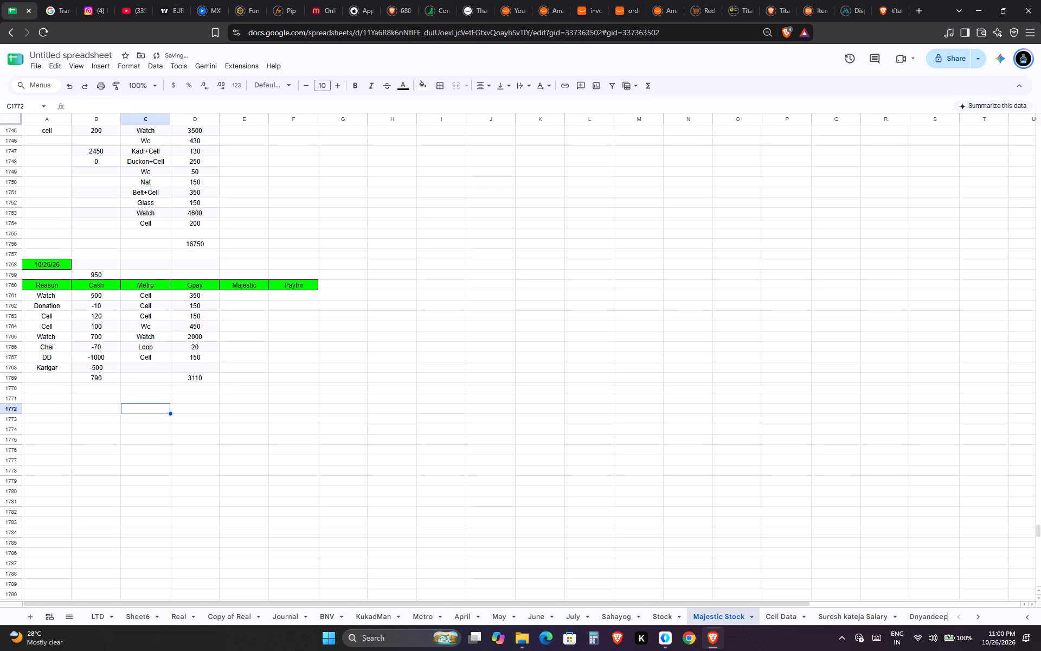
key("Right")
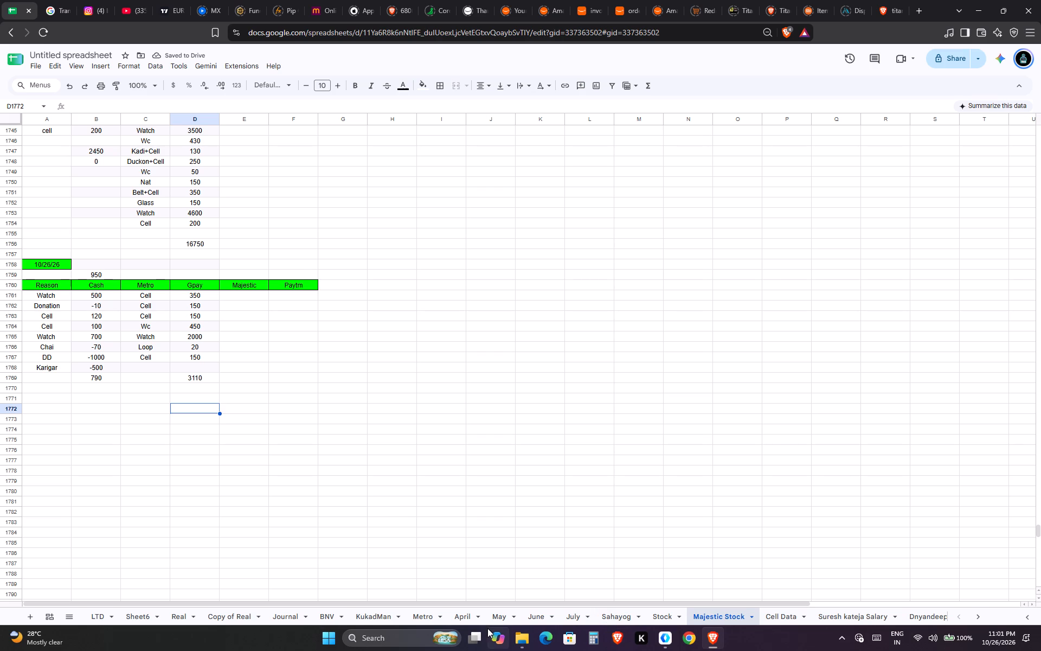
On the BNV sheet, enter 3110 in N4, the Cash+Non GST column for 10/26/26.
left_click(330, 611)
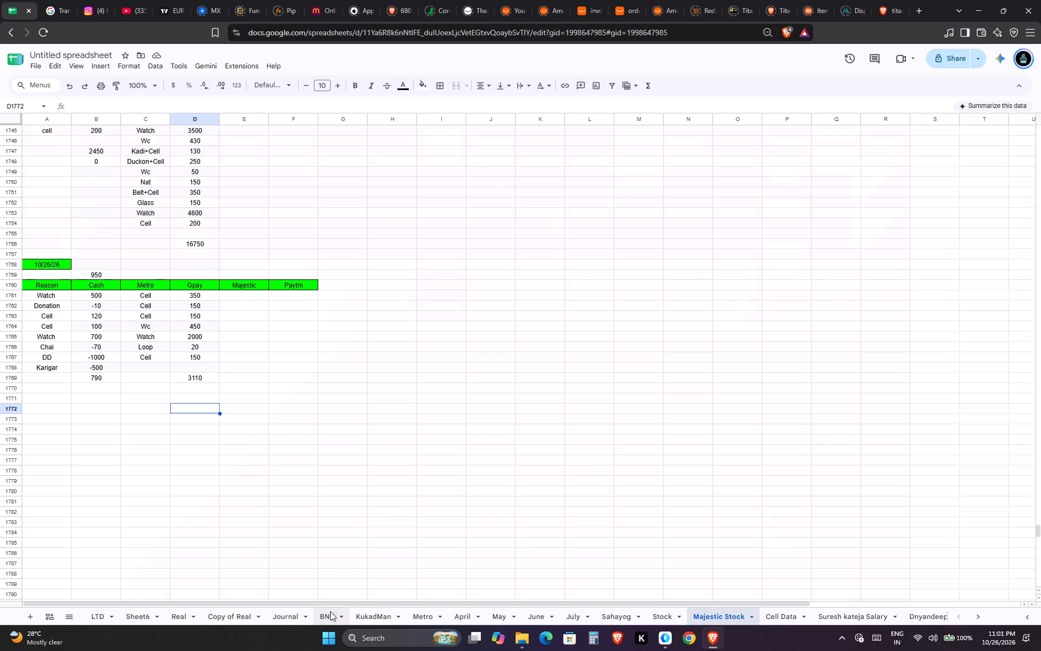
key("Right")
key("Down")
key("Right")
key("Right")
key("Right")
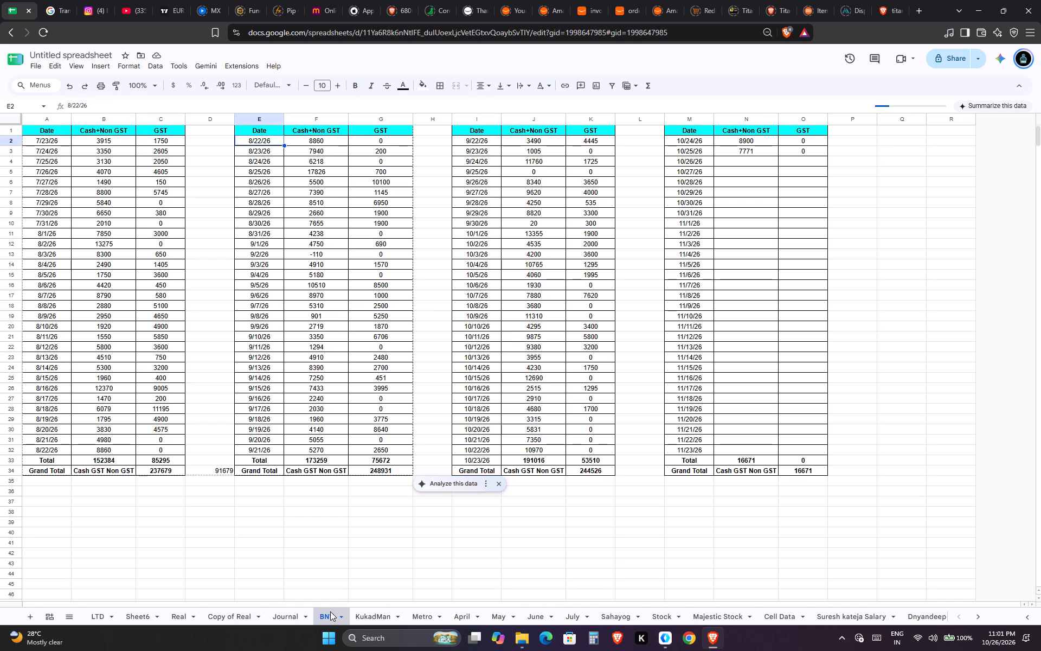
key("Right")
key("Down")
key("Right")
key("Right")
key("Right")
key("Down")
key("Right")
key("Right")
key("Right")
key("Right")
key("Right")
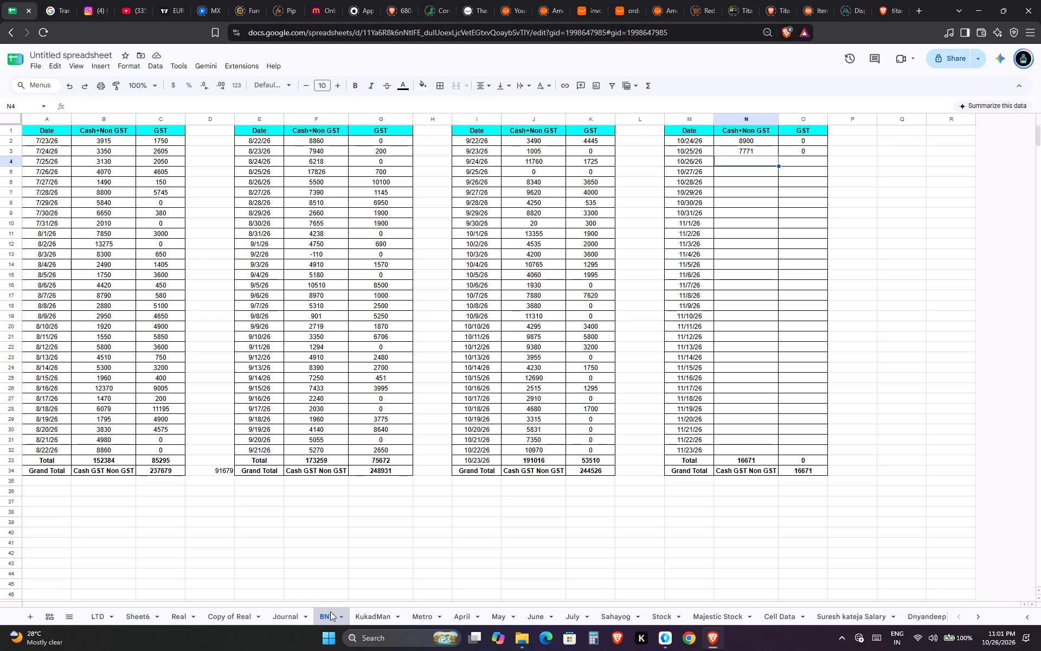
type("3110")
key("Right")
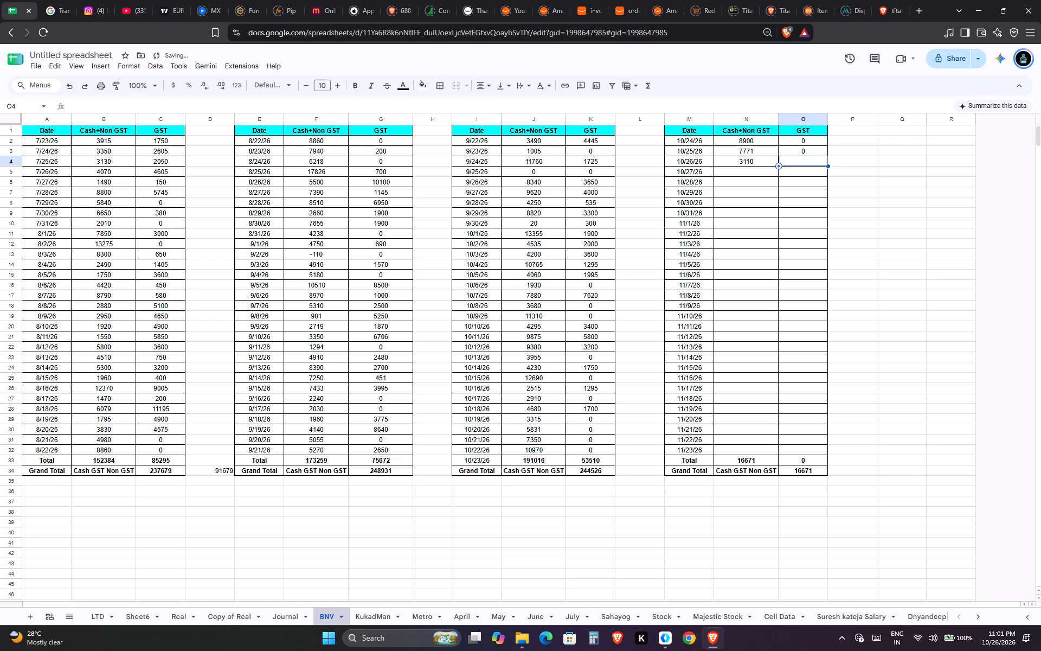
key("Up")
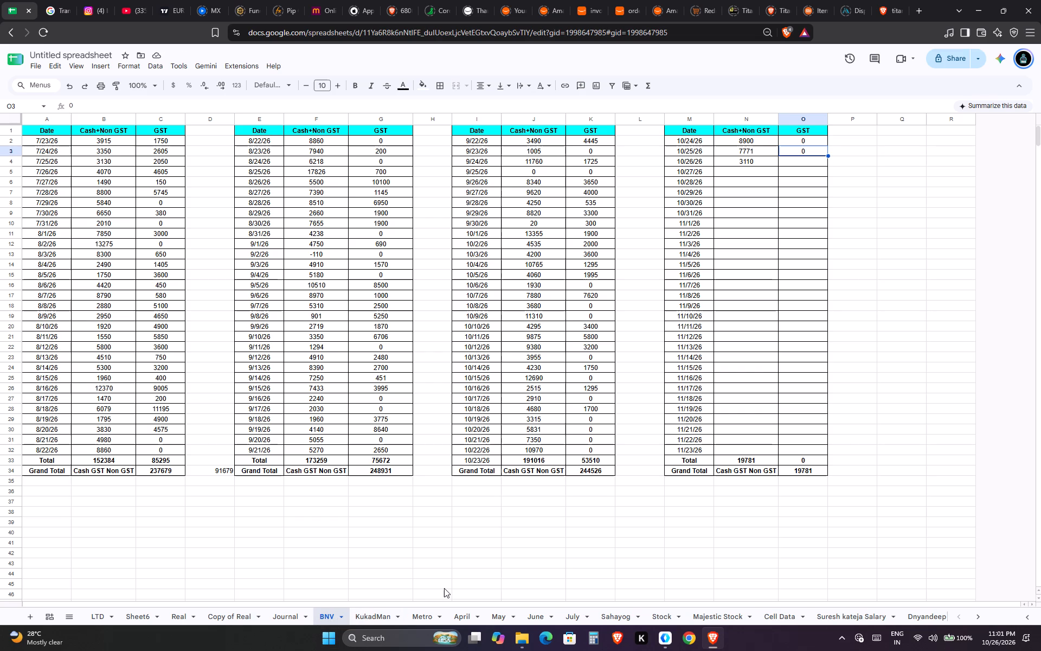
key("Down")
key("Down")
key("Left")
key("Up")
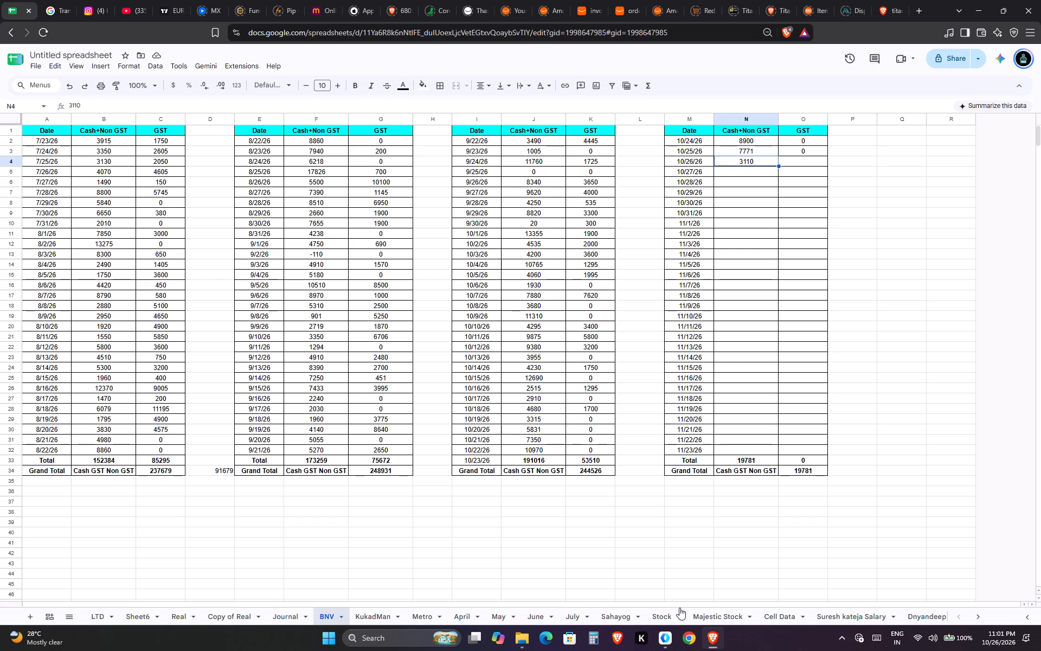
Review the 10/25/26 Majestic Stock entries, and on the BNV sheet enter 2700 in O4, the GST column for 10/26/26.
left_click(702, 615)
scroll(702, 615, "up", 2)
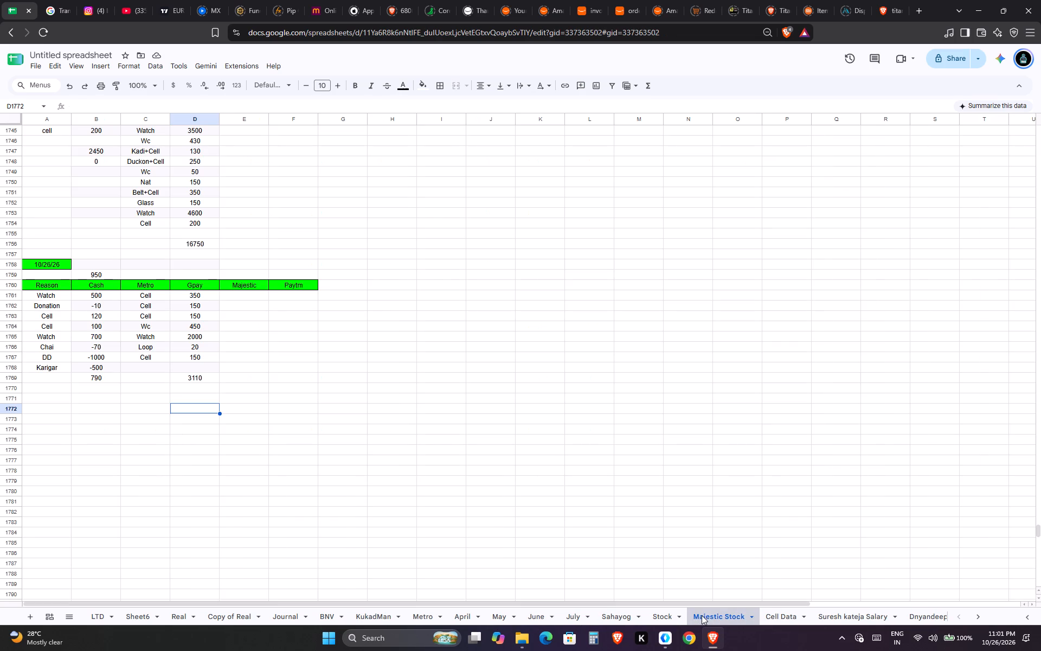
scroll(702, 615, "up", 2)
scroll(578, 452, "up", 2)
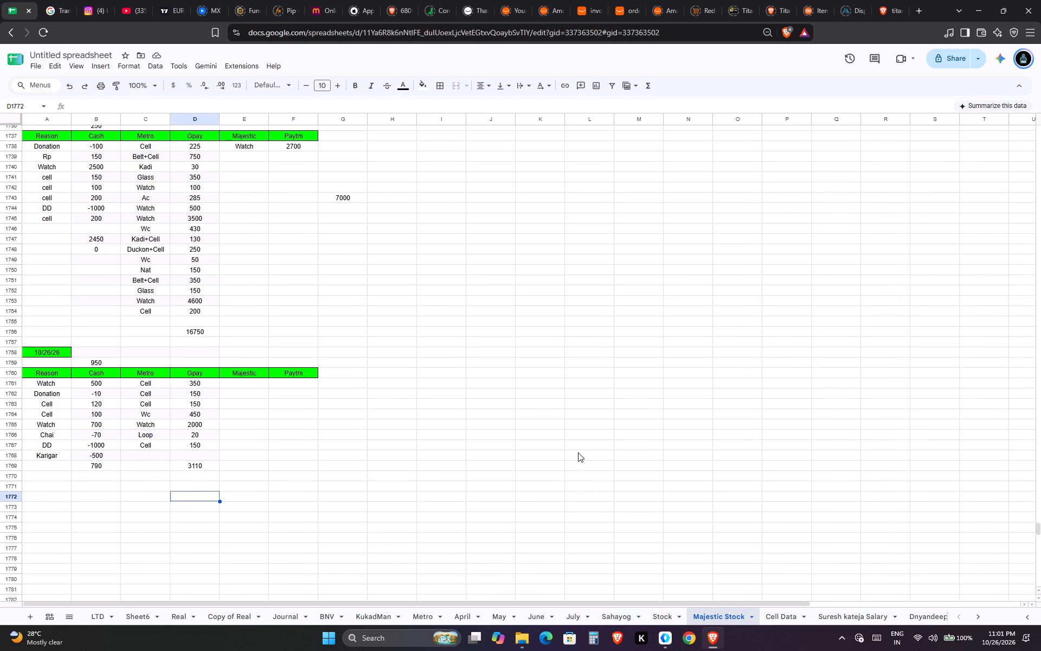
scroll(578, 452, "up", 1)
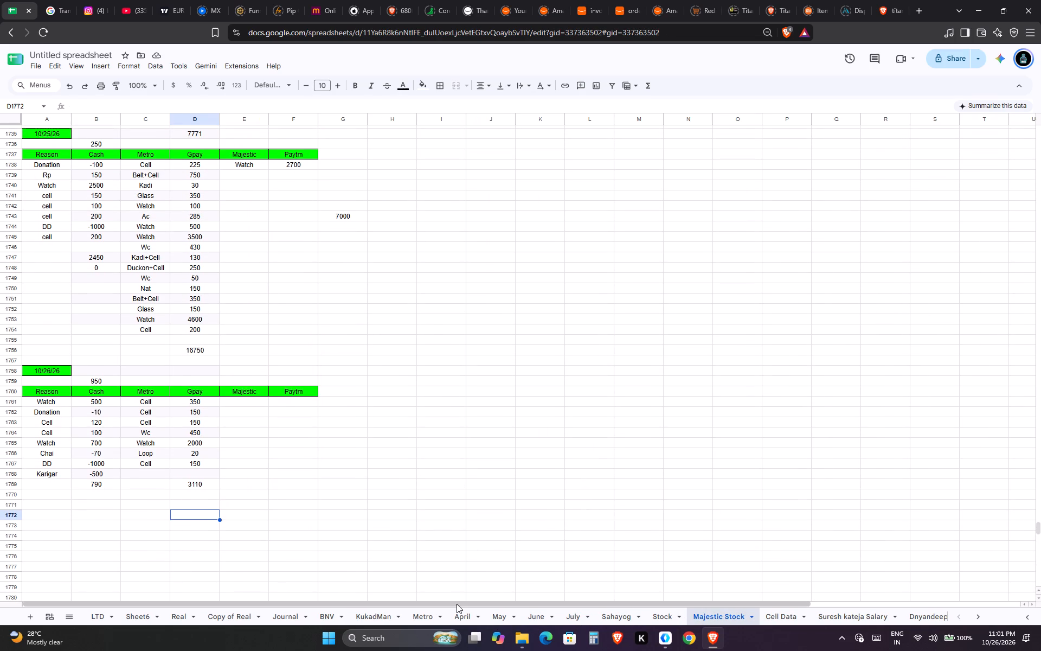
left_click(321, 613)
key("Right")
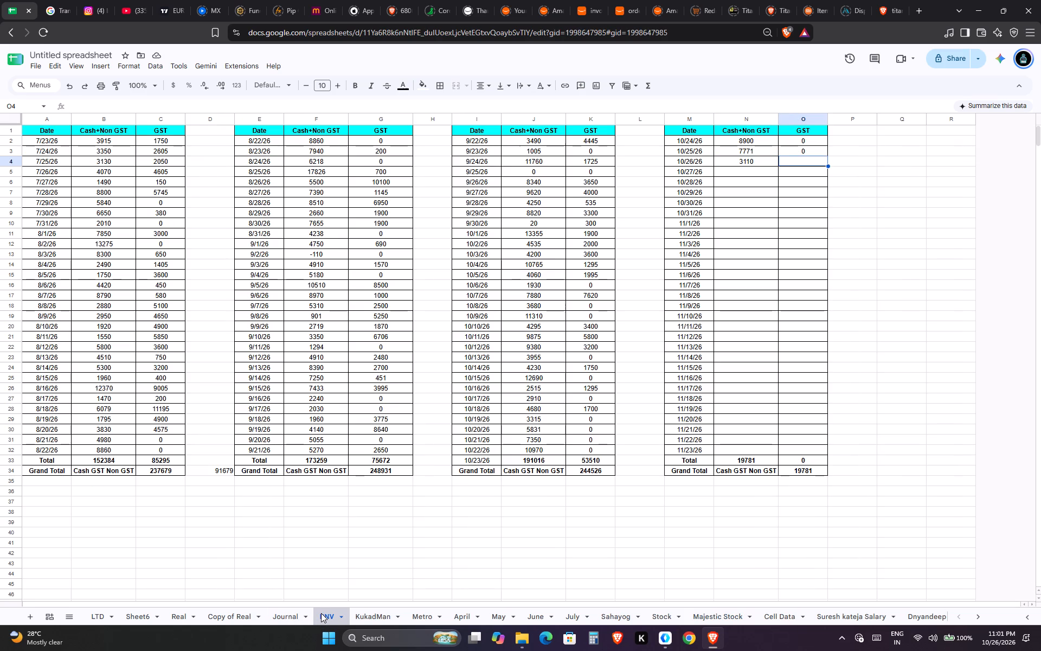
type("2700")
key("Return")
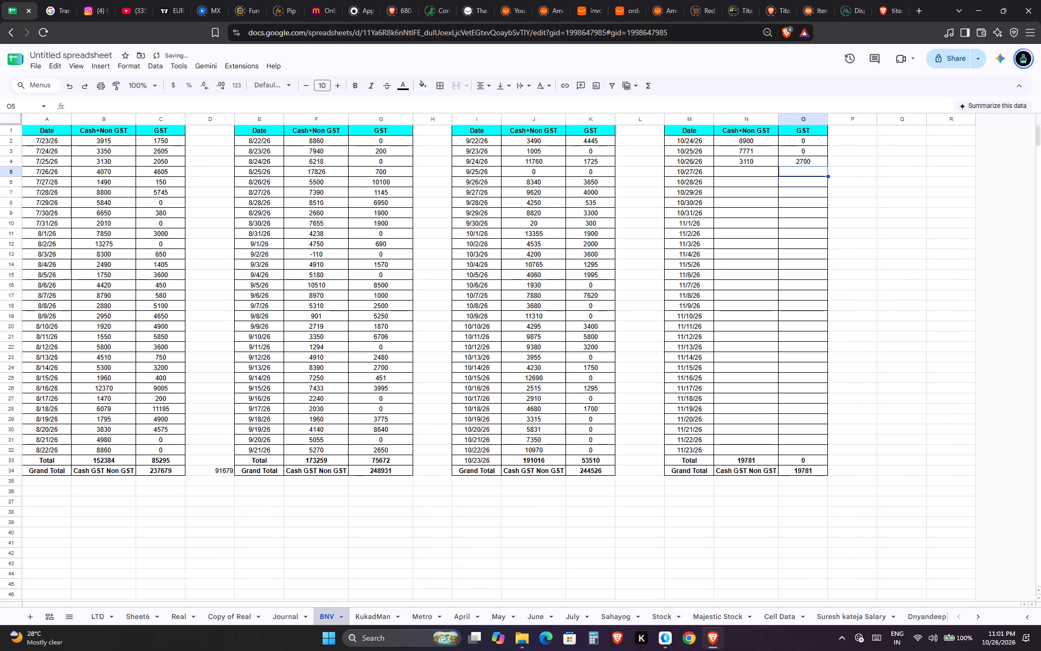
Set the GST amount for 10/25/26 in O3 of the BNV sheet to 2700.
key("Left")
key("Up")
key("Right")
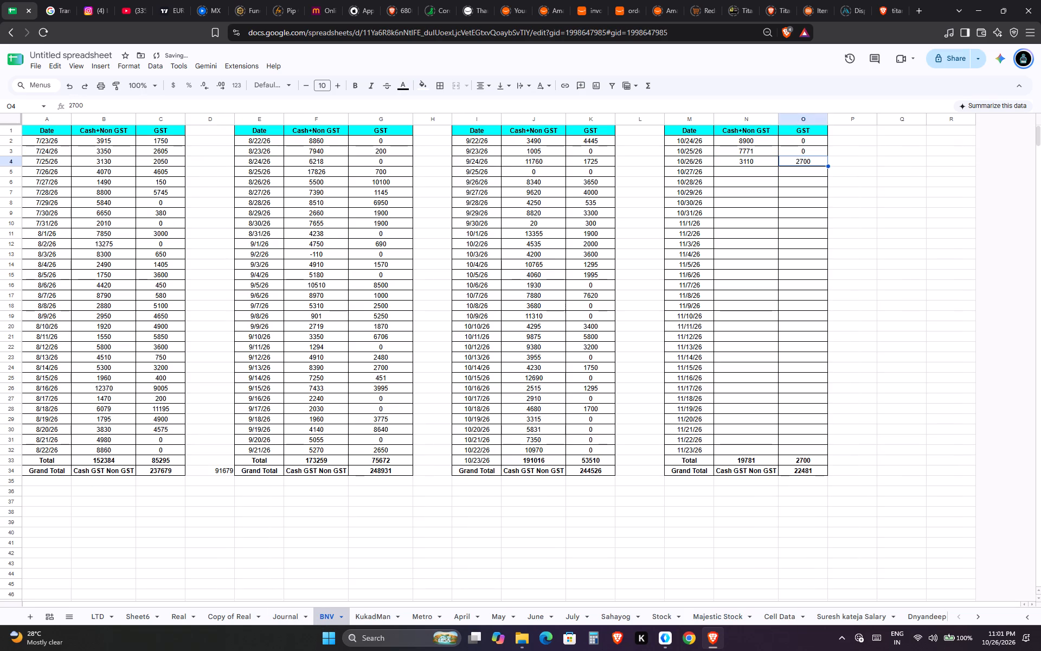
key("Up")
type("2700")
key("Return")
Set the GST amount for 10/26/26 in O4 to 0.
key("Down")
key("Up")
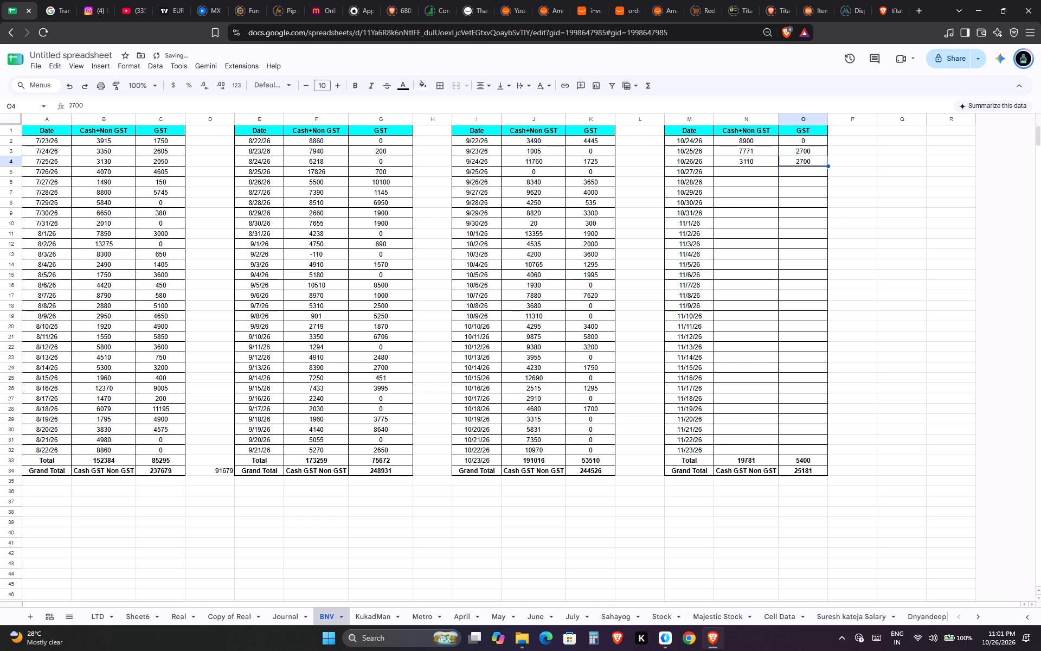
key("0")
key("Return")
key("Left")
key("Left")
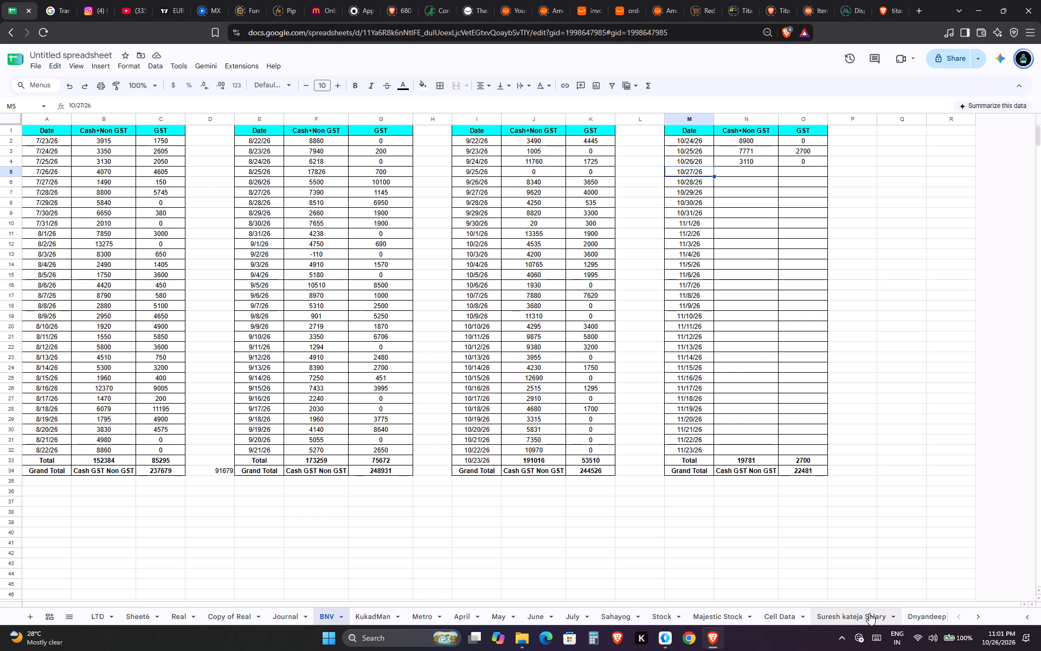
On the Dnyandeep sheet, fill the first table's 10/24/26 amount, mode and total down through 10/26/26, B61:D63.
left_click(908, 608)
key("Down")
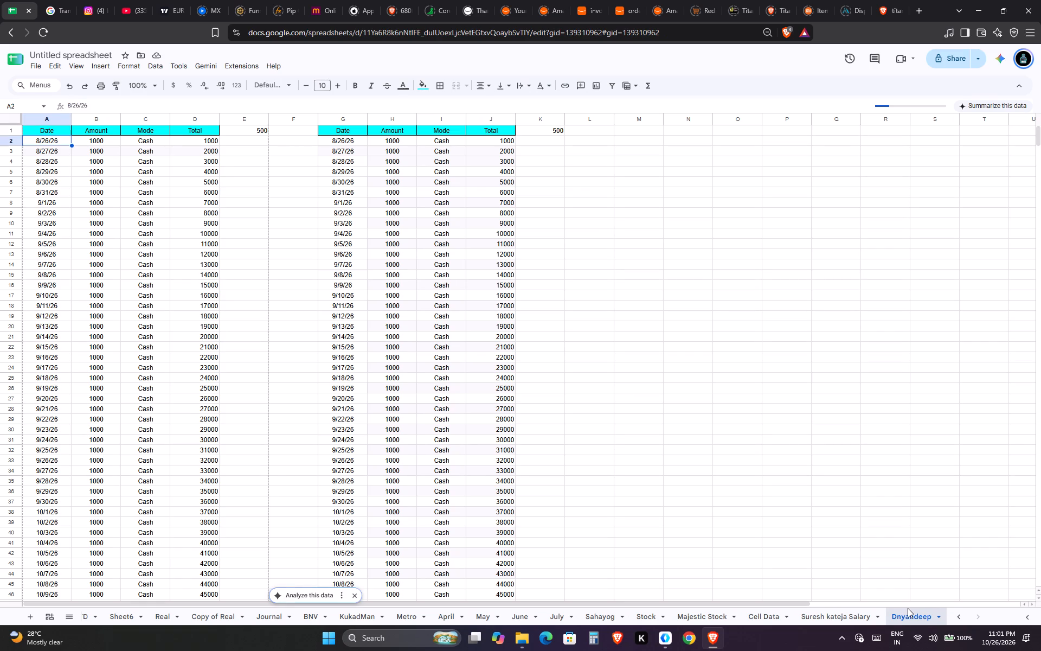
key("Right")
key("Right")
key("Right")
key("Right")
key("Right")
key("Right")
key("Right")
key("ctrl+Down")
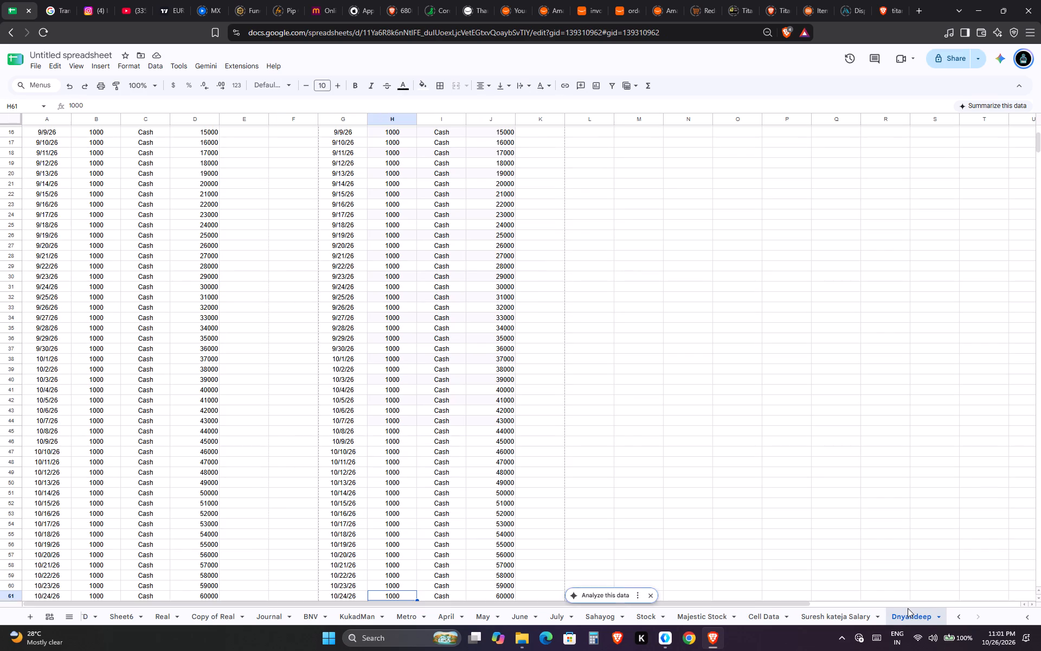
key("Down")
key("Down")
key("Down")
key("Down")
key("Left")
key("Left")
key("Up")
key("Left")
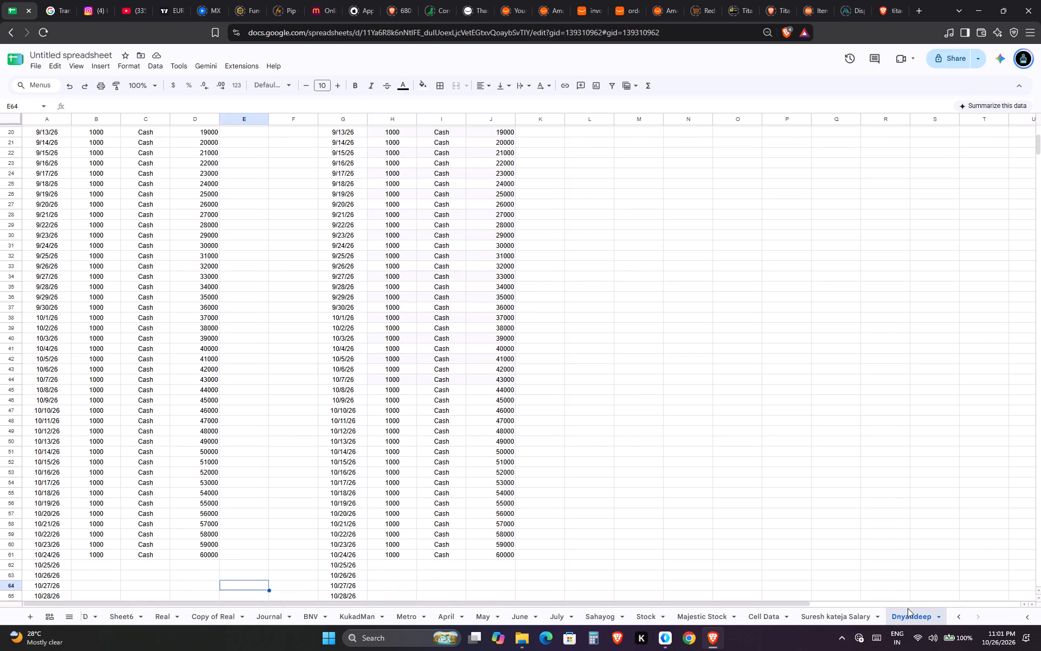
key("Left")
key("Up")
key("Left")
key("Left")
key("shift+Right")
key("shift+Right")
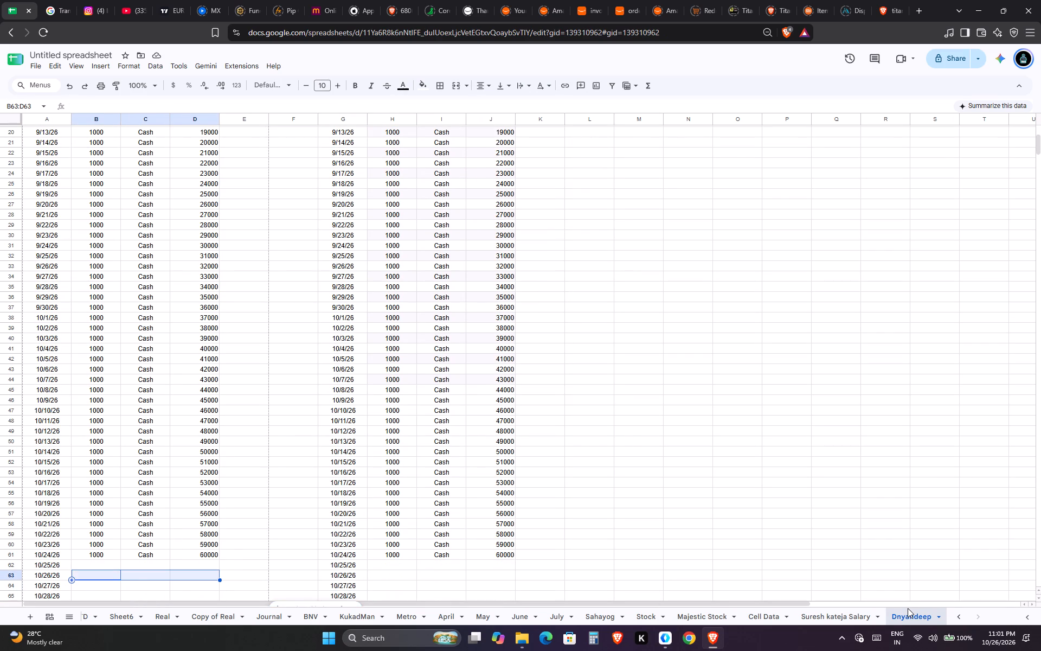
key("ctrl+shift+Up")
key("ctrl+d")
Fill the second table's 10/24/26 amount, mode and total down through 10/26/26, H61:J63.
key("ctrl+Right")
key("Right")
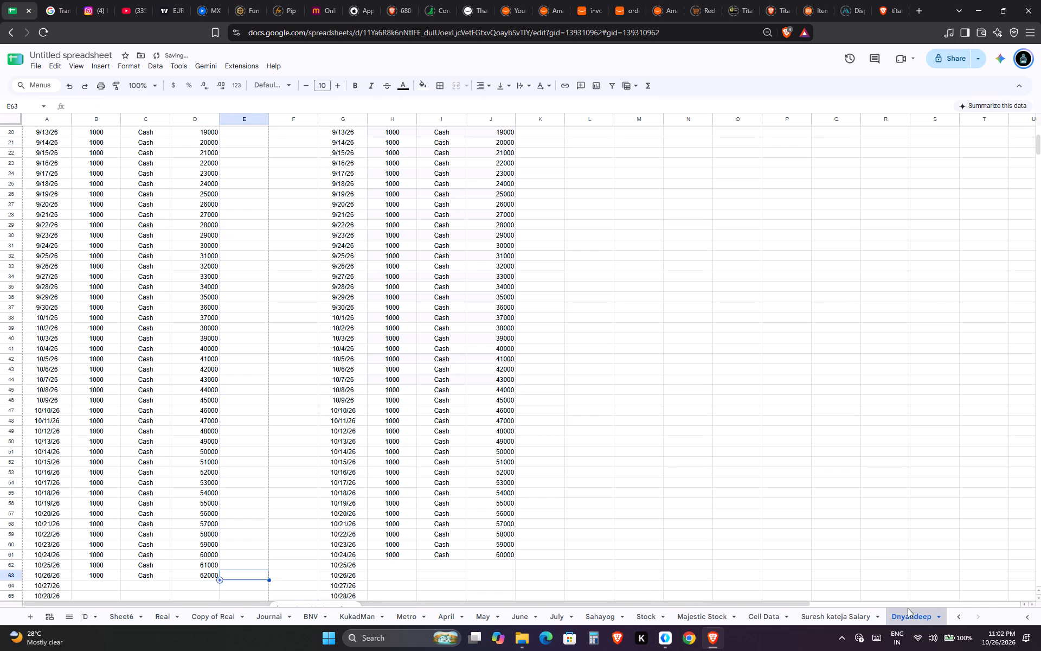
key("Right")
key("Right")
key("Right")
key("shift+Right")
key("shift+Right")
key("ctrl+shift+Up")
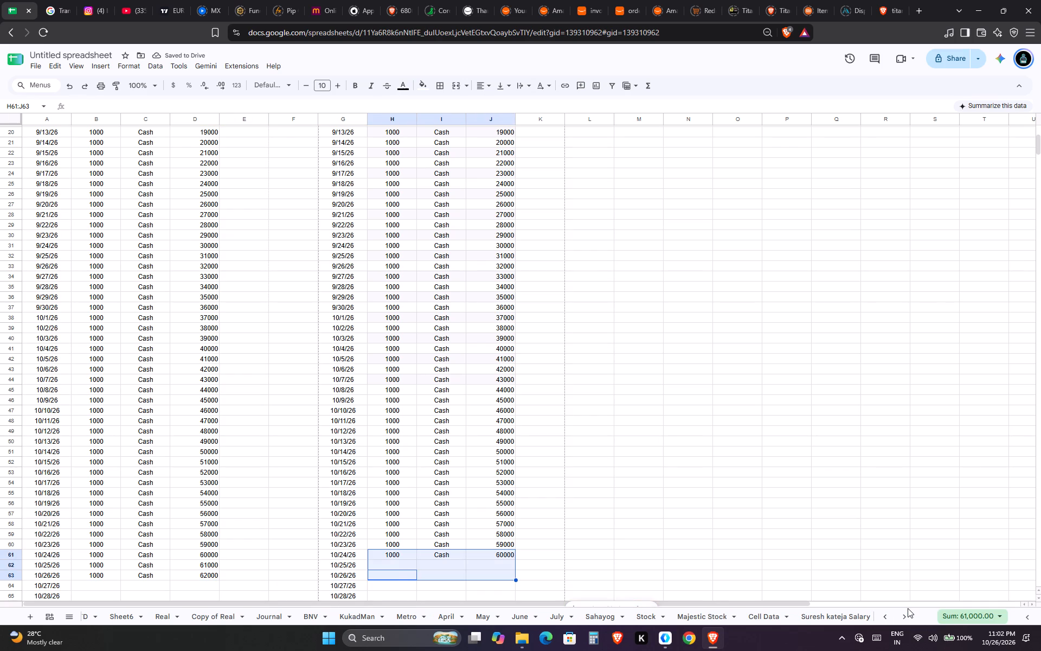
key("ctrl+d")
key("Left")
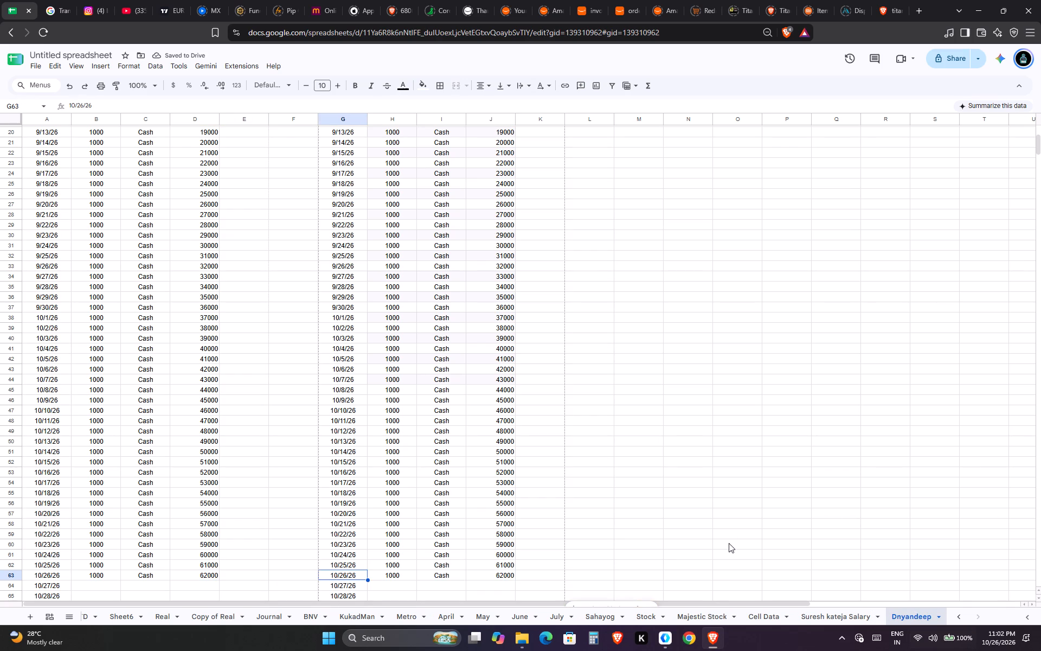
Return to the Majestic Stock sheet and save the spreadsheet.
left_click(687, 621)
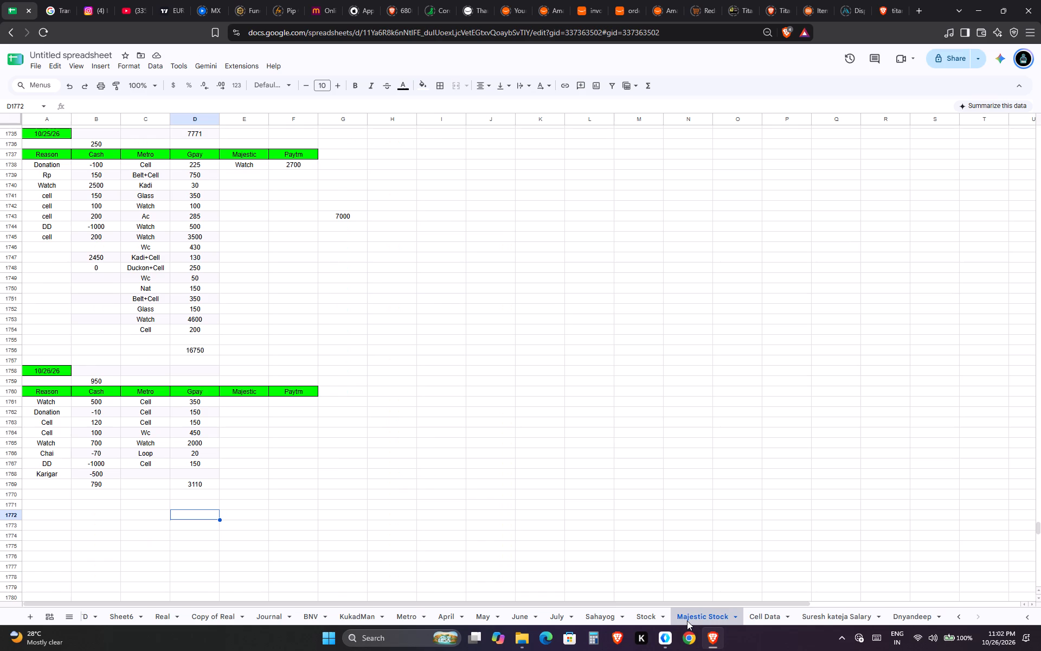
key("ctrl+s")
key("ctrl+Up")
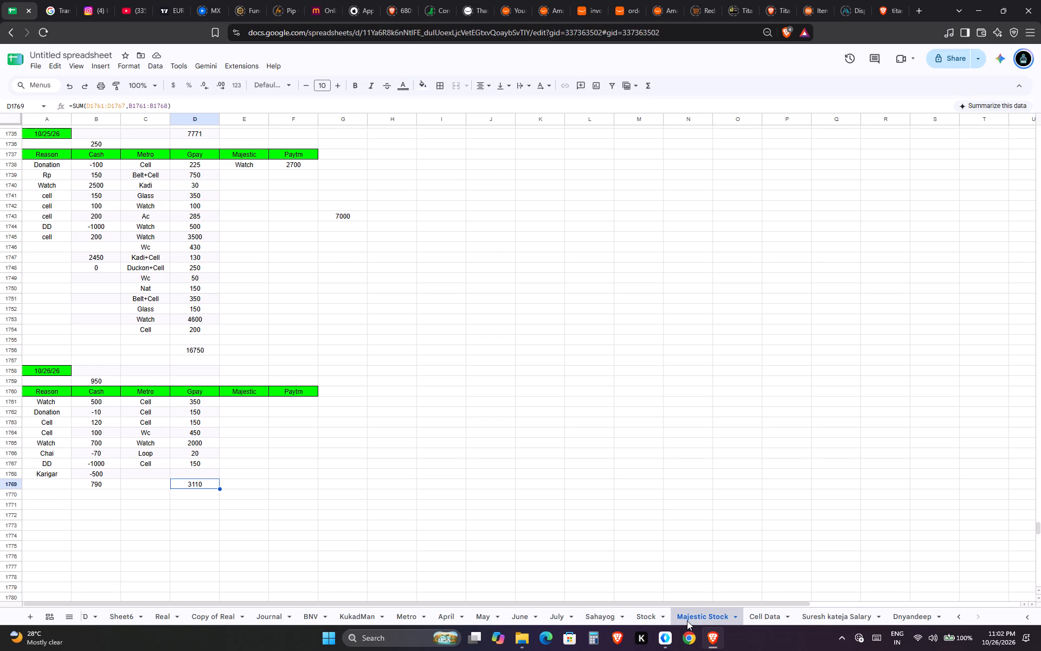
key("ctrl+s")
Copy the 10/26/26 date and header block A1758:F1760 and paste it below the day's totals, starting at A1771.
key("ctrl+Left")
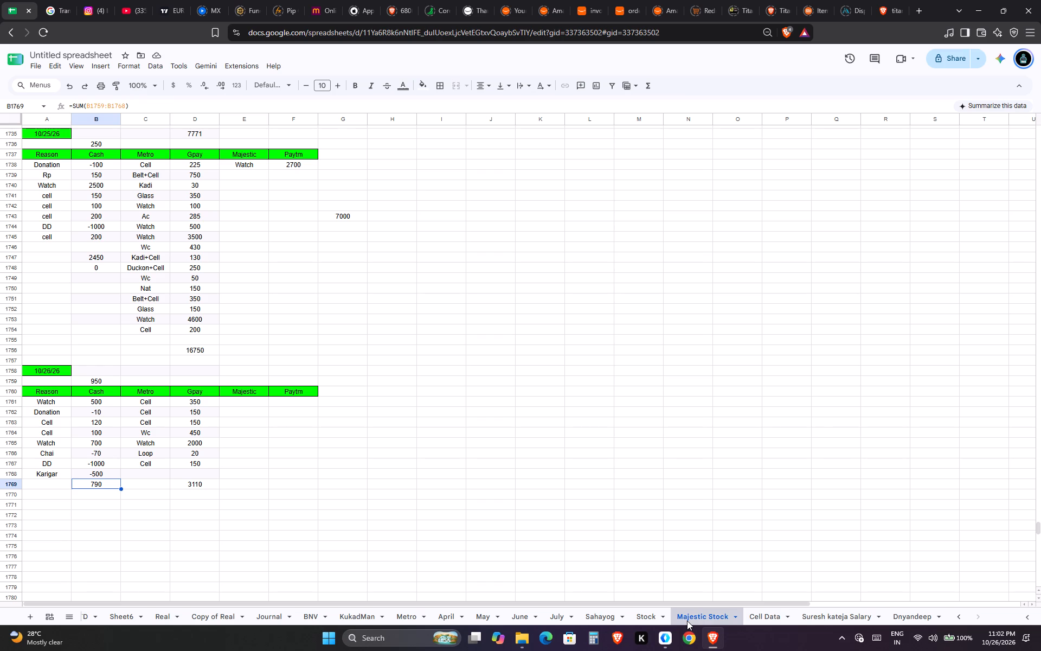
key("Left")
key("ctrl+Up")
key("ctrl+Up")
key("ctrl+Up")
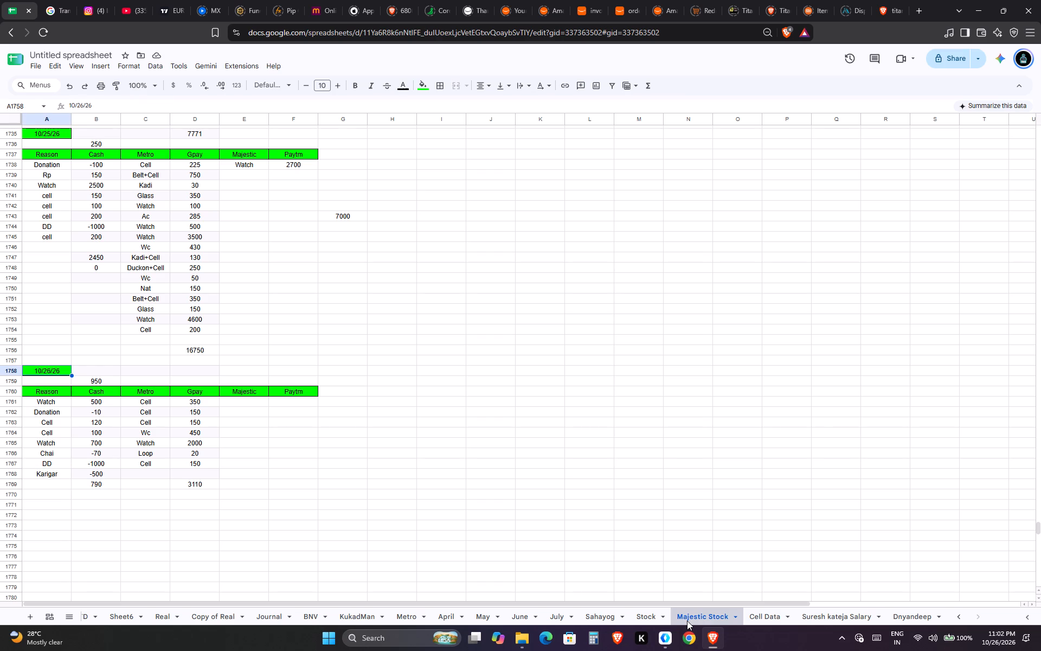
key("shift+Down")
key("shift+Right")
key("shift+Down")
key("shift+Right")
key("shift+Right")
key("shift+Right")
key("shift+Right")
key("ctrl+c")
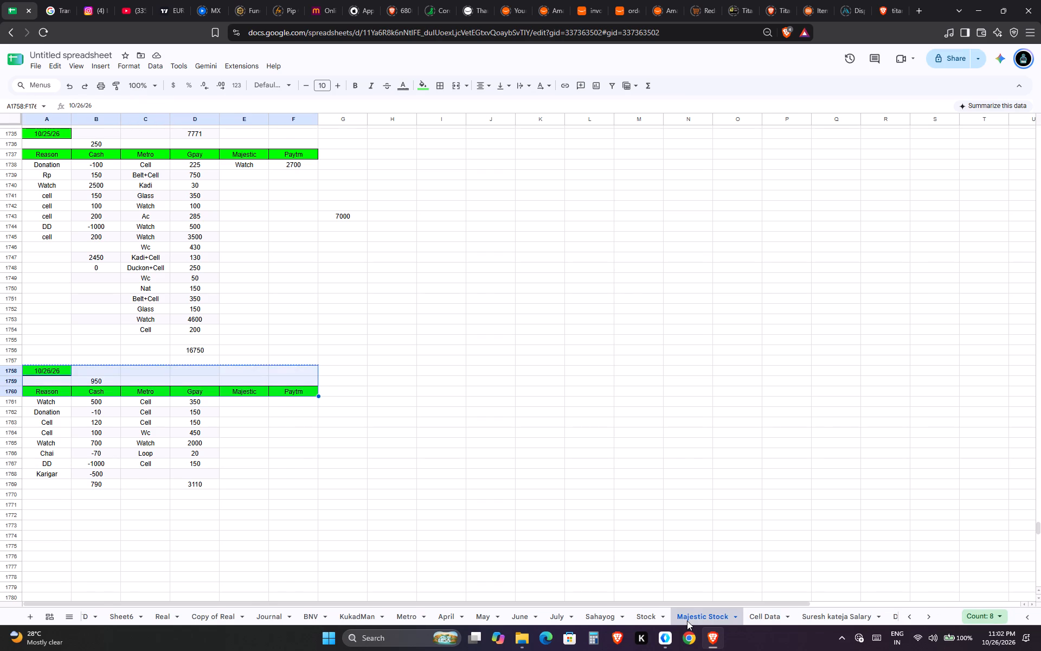
key("ctrl+Down")
key("Right")
key("ctrl+Down")
key("Down")
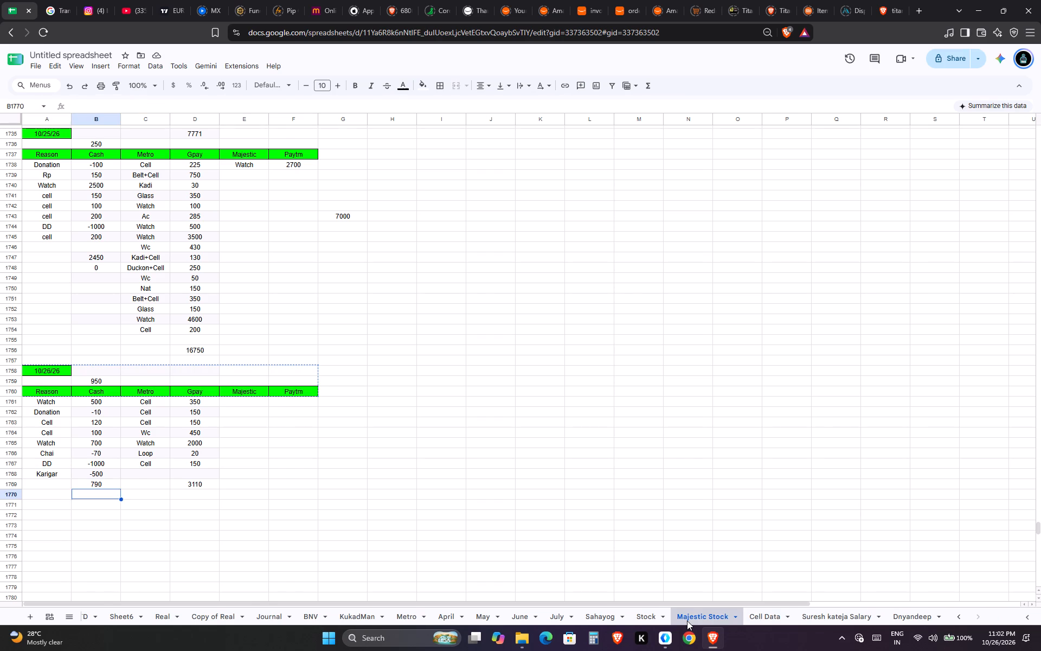
key("Down")
key("Left")
key("Left")
key("ctrl+v")
key("Left")
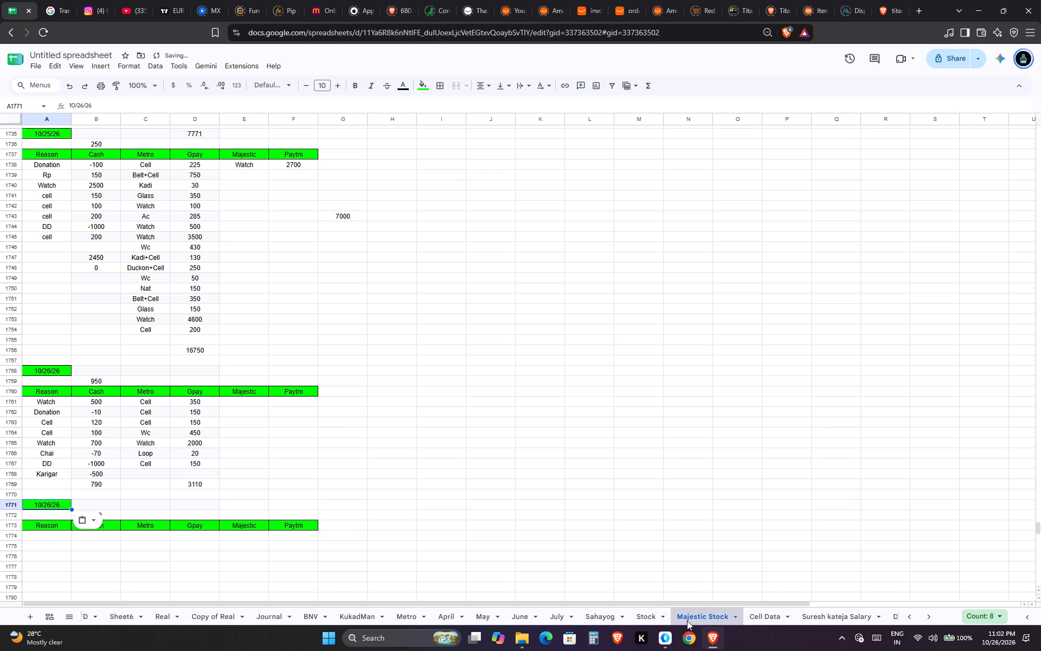
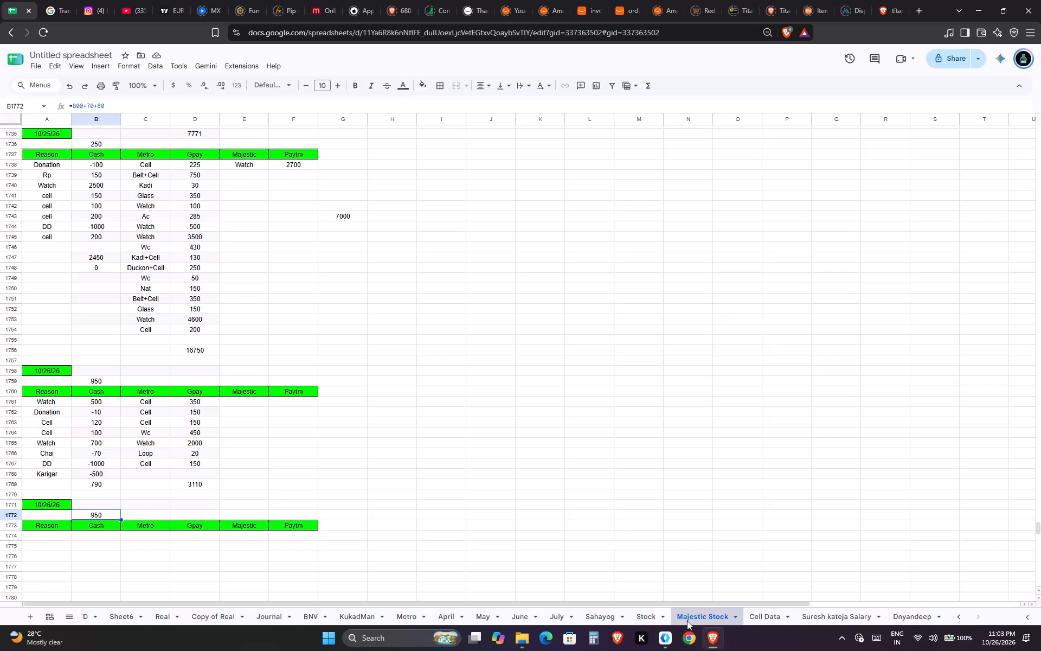
Switch from the Majestic Stock sheet to the employee salary sheet to view its daily entries.
left_click(852, 612)
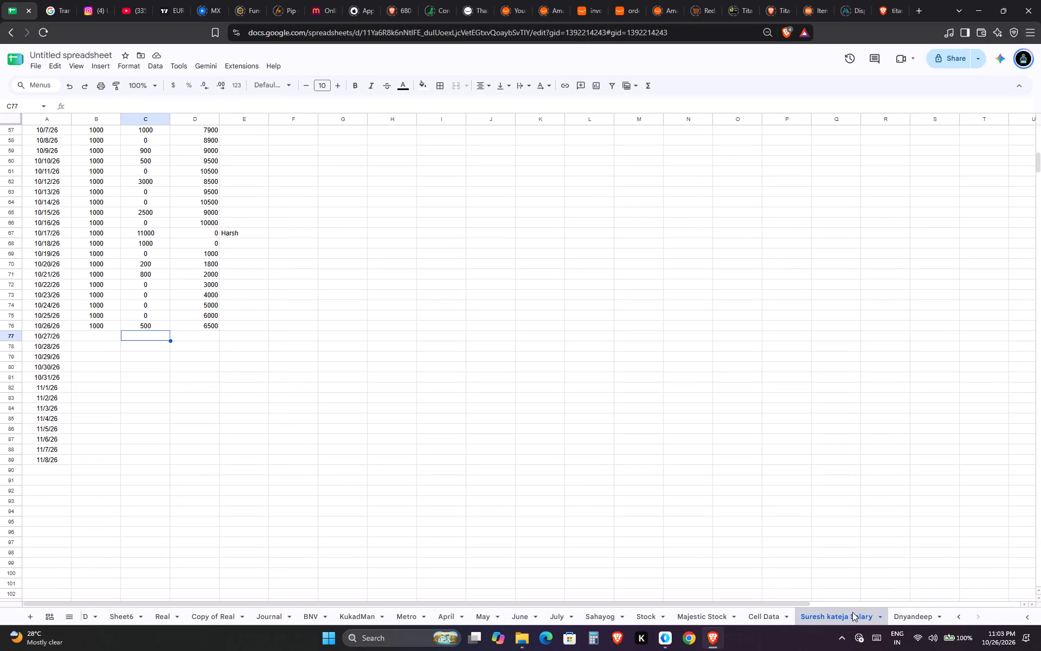
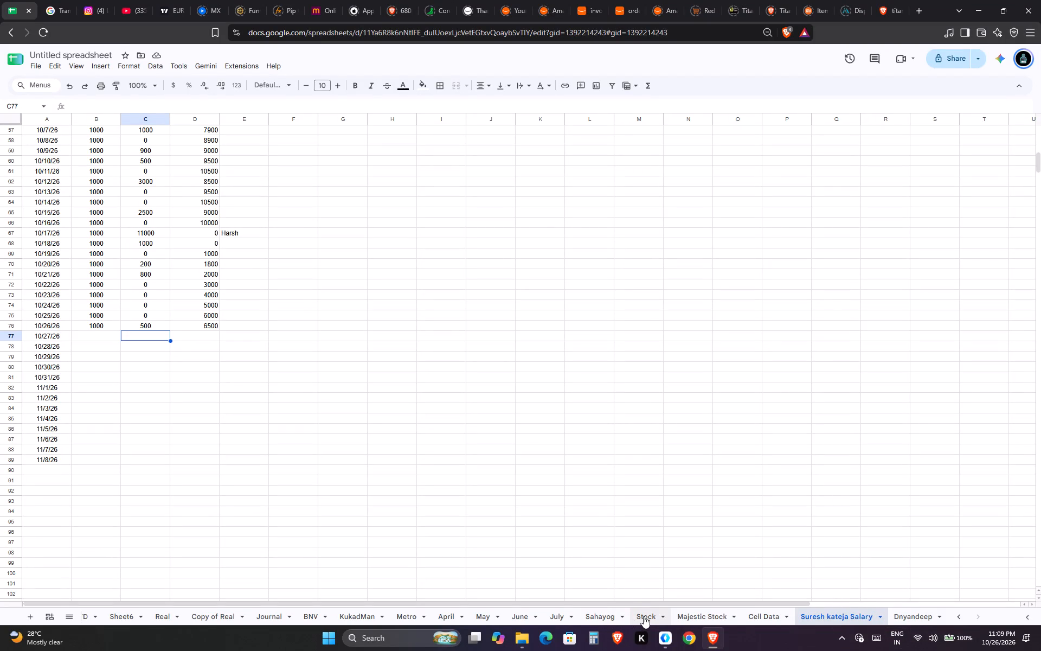
In the Majestic Stock sheet, set the new block's opening cash in B1772 to the formula =200+80 and save.
left_click(683, 617)
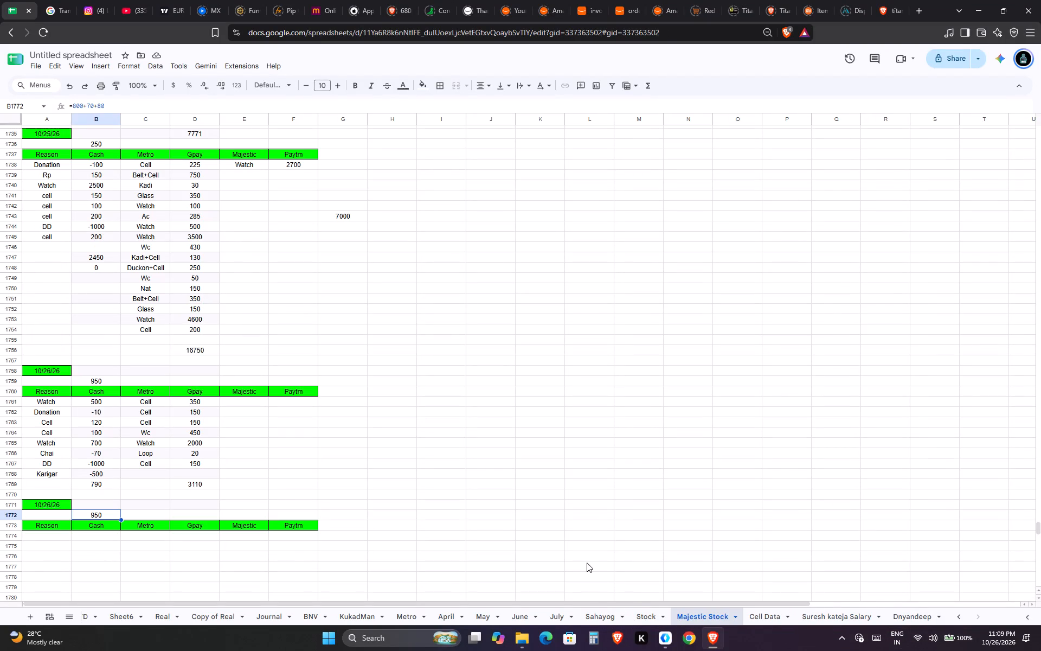
type("=200+")
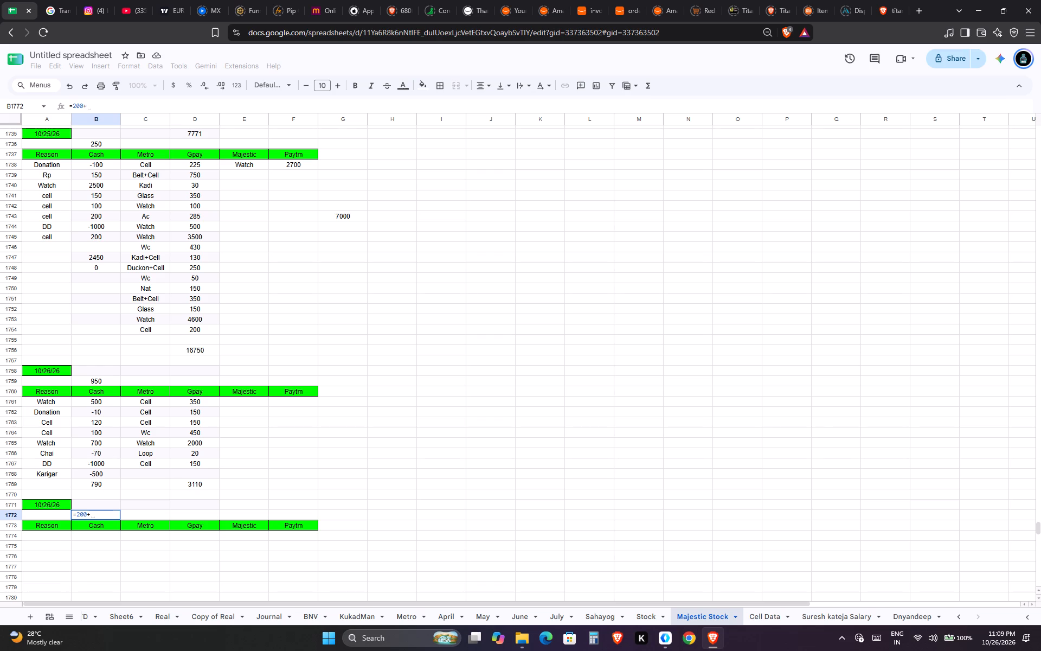
type("80")
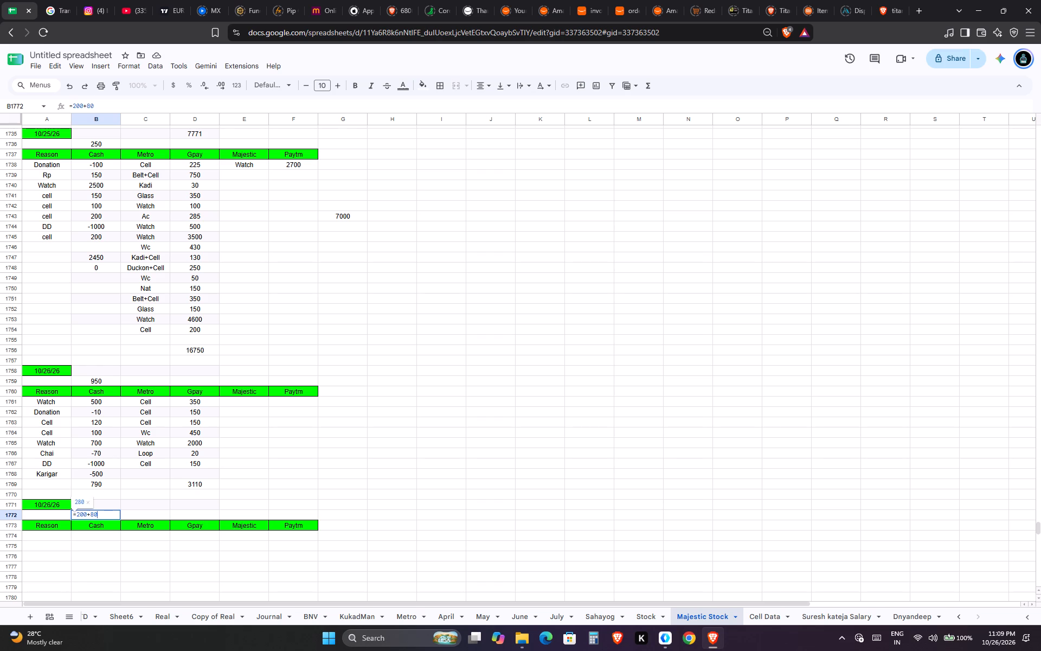
key("Return")
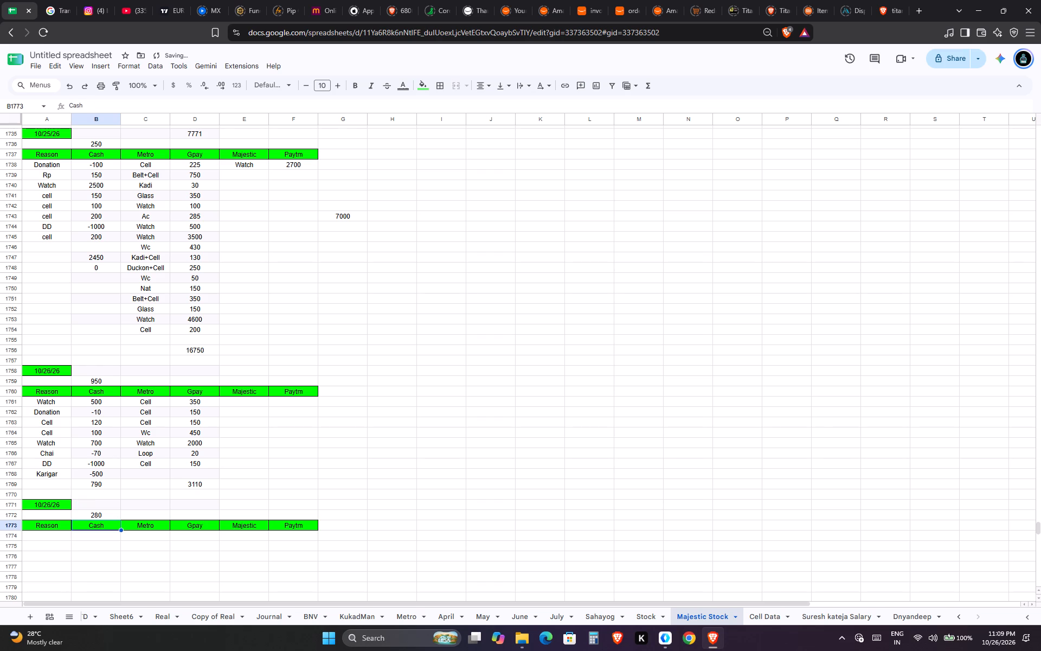
key("ctrl+s")
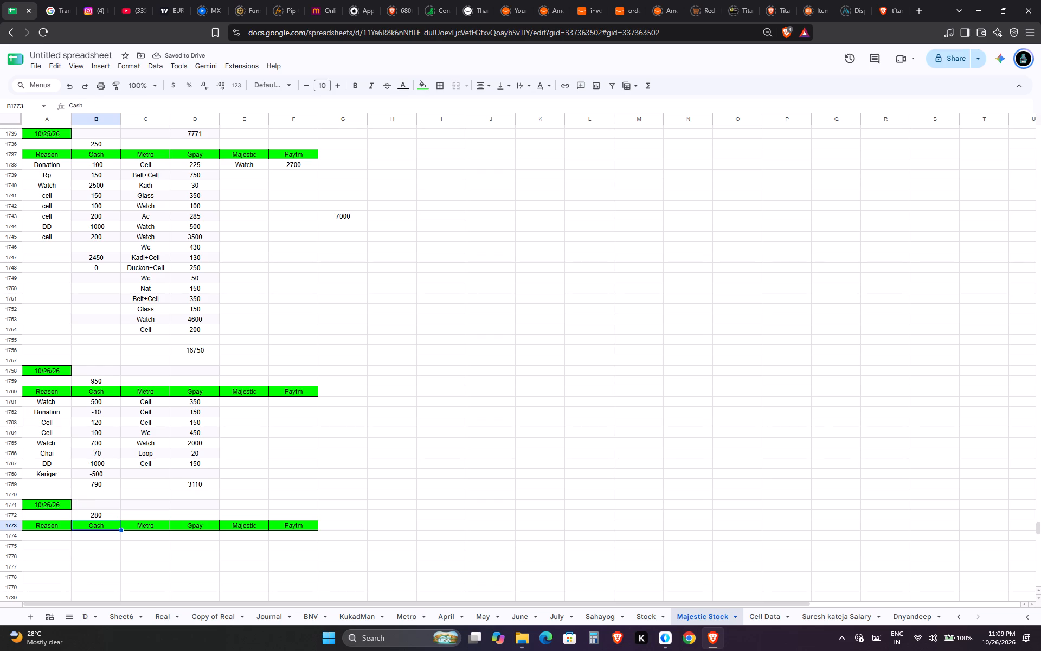